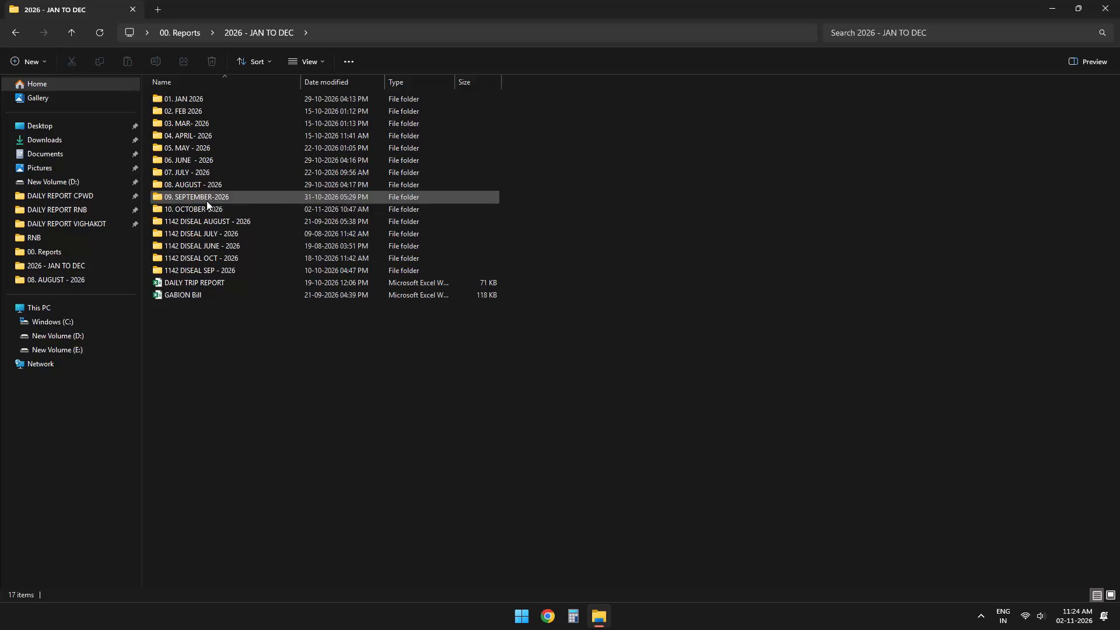
Open the GABION Bill Excel workbook from the 2026 - JAN TO DEC folder.
double_click(211, 300)
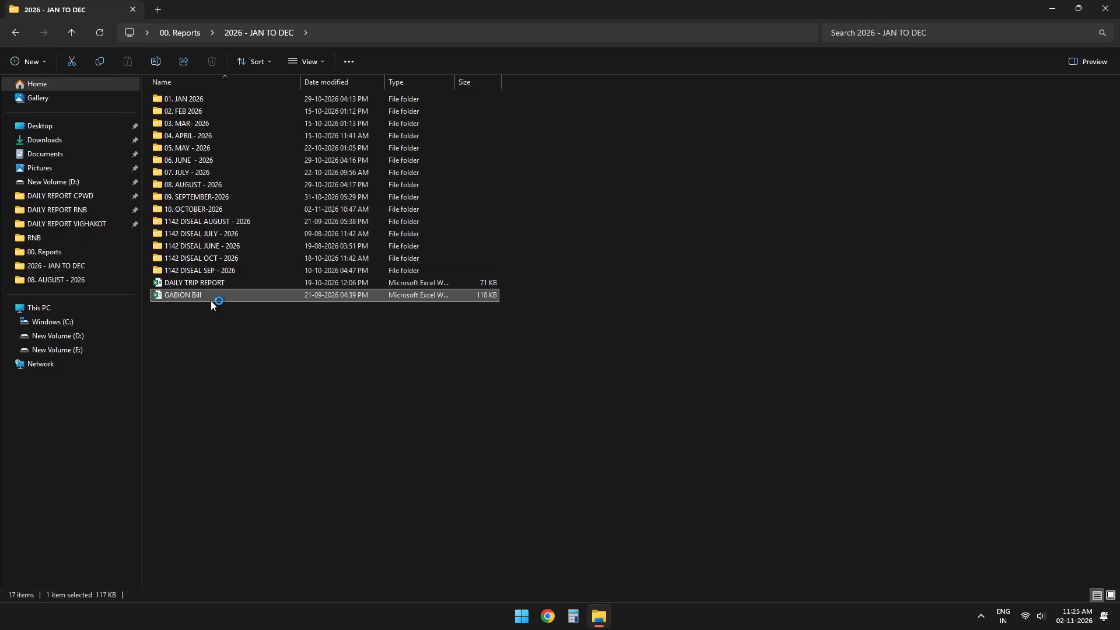
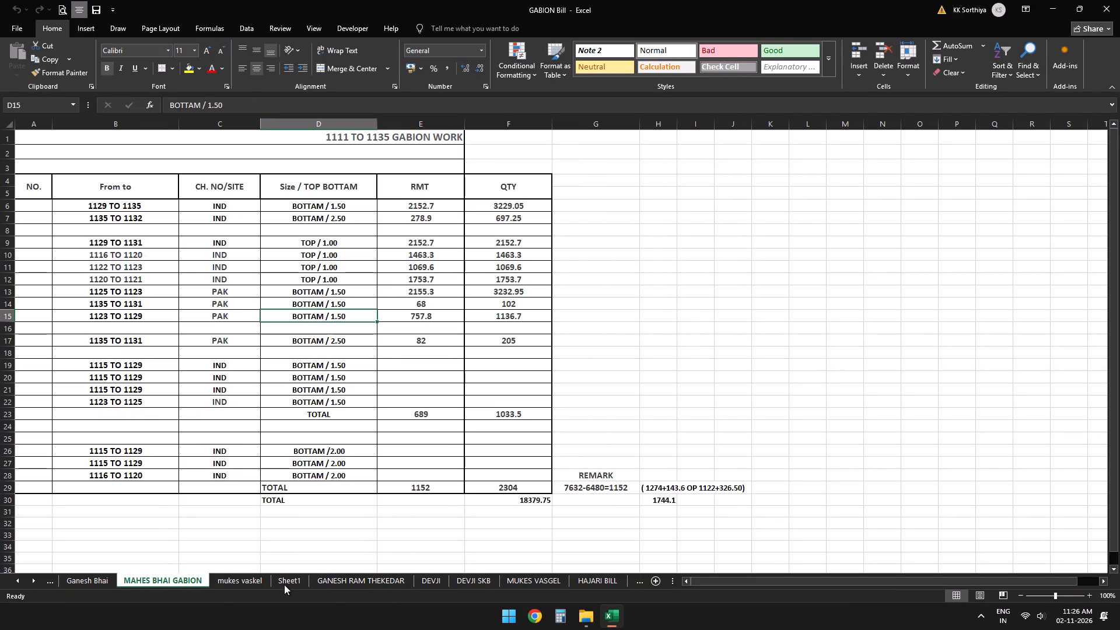
Examine the May gabion bill and the March and August culvert bills on Sheet1.
left_click(294, 584)
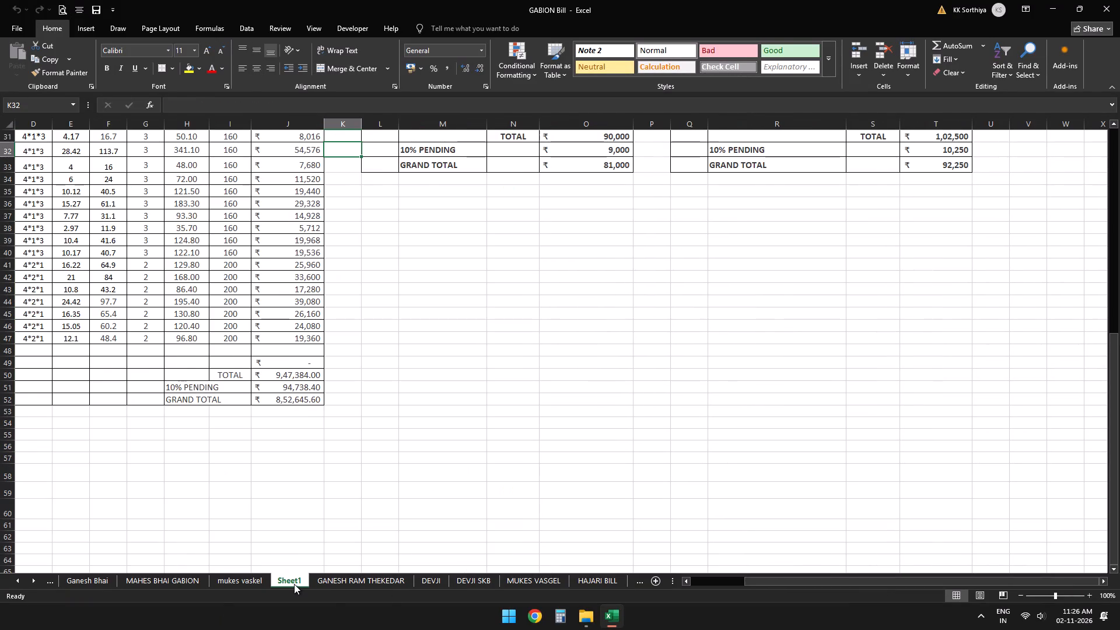
scroll(307, 323, "up", 3)
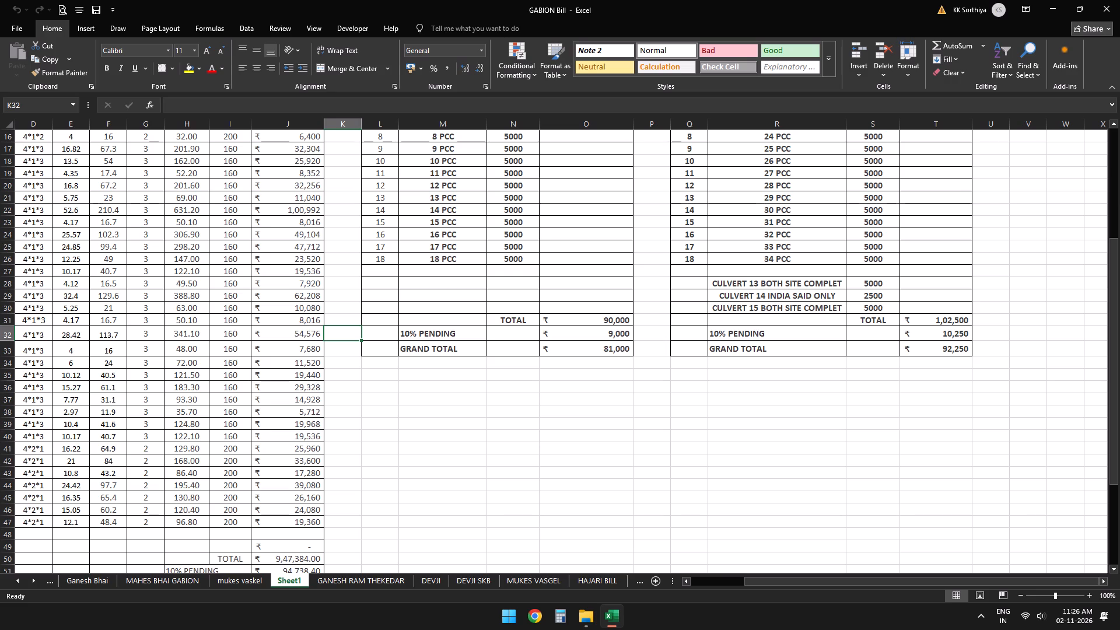
scroll(487, 342, "up", 4)
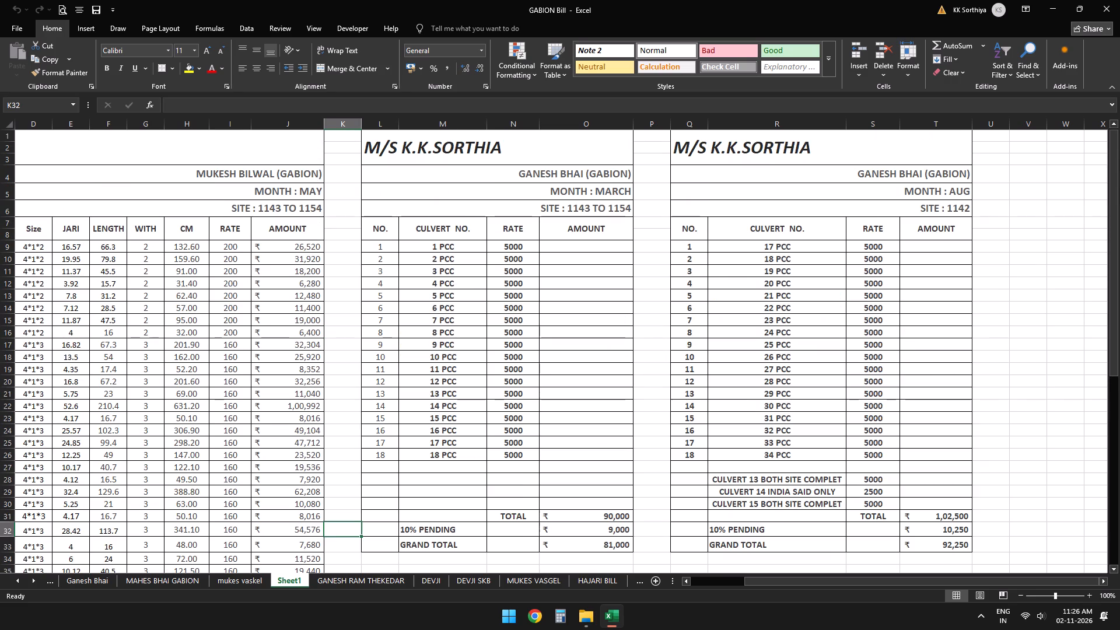
left_click_drag(713, 589, 694, 581)
double_click(694, 581)
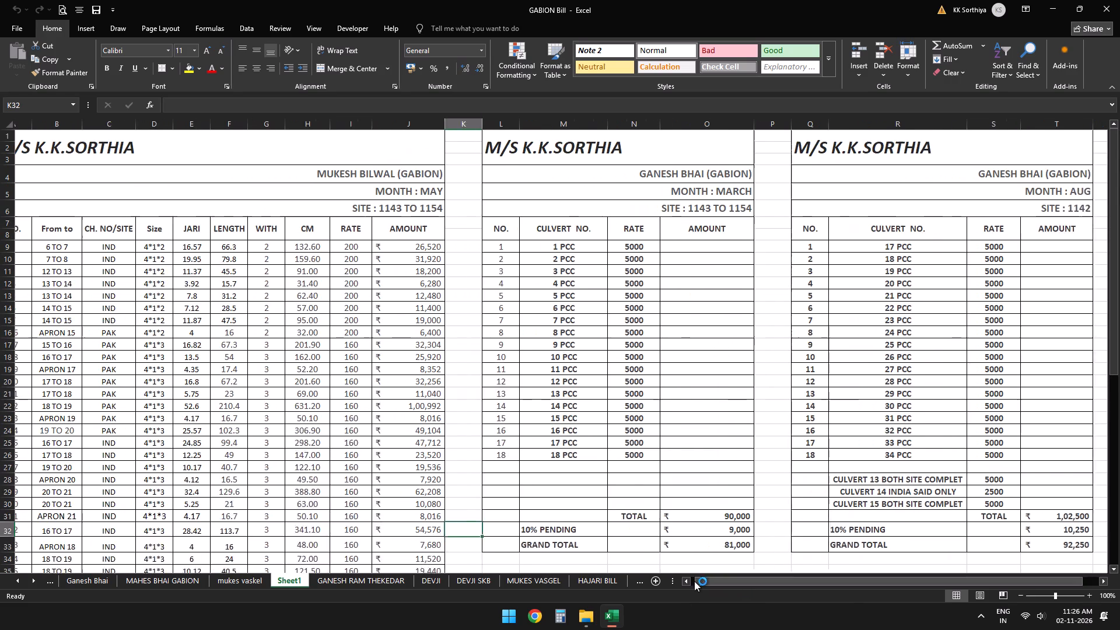
scroll(425, 240, "down", 6)
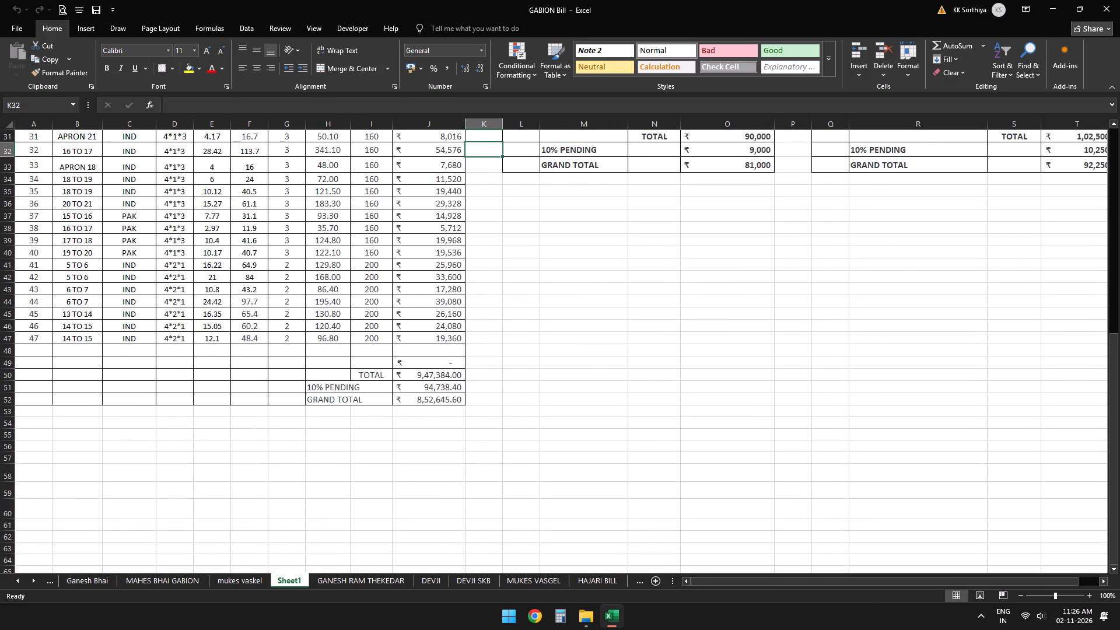
scroll(425, 243, "up", 6)
scroll(425, 243, "down", 2)
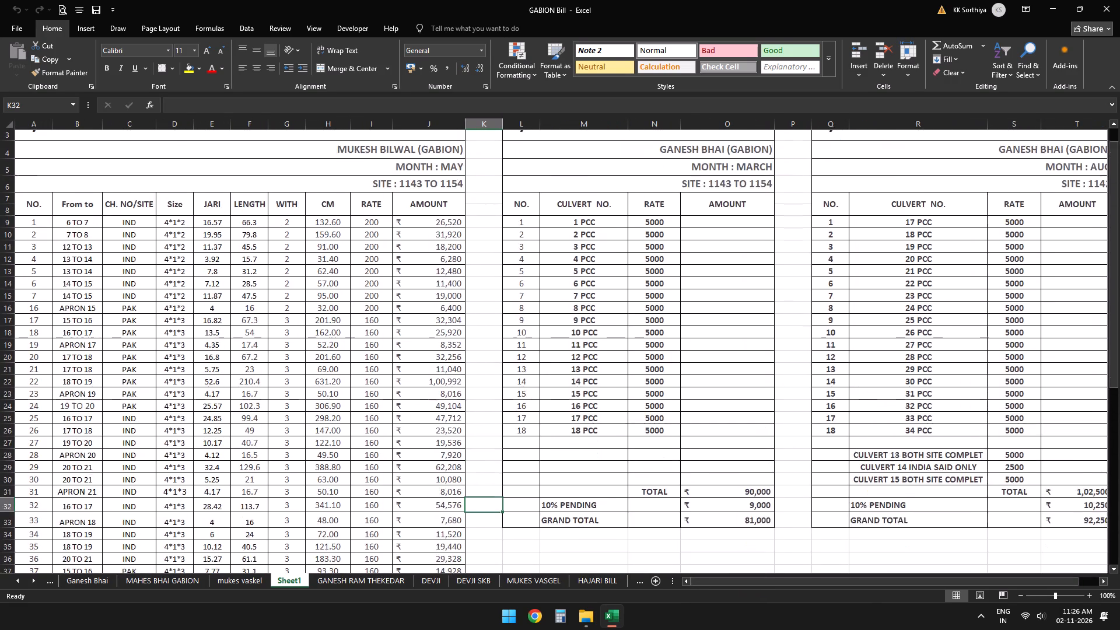
scroll(425, 244, "down", 3)
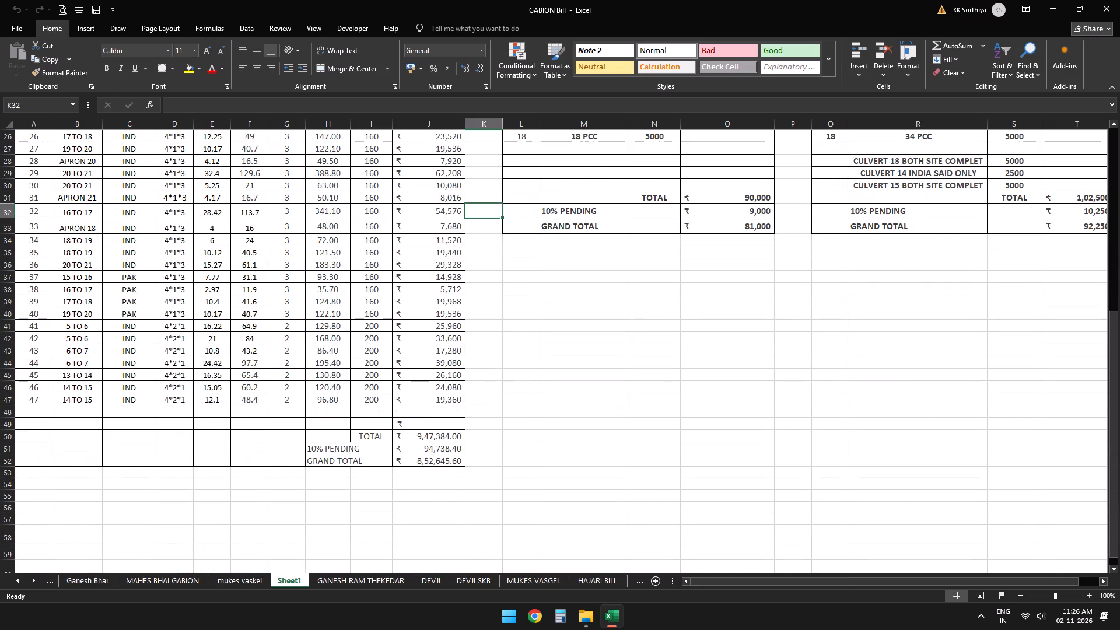
On the contractor sheet just before Sheet1, copy the August gabion bill in M96:V135 and paste it starting at cell M138.
left_click(230, 587)
scroll(373, 422, "up", 4)
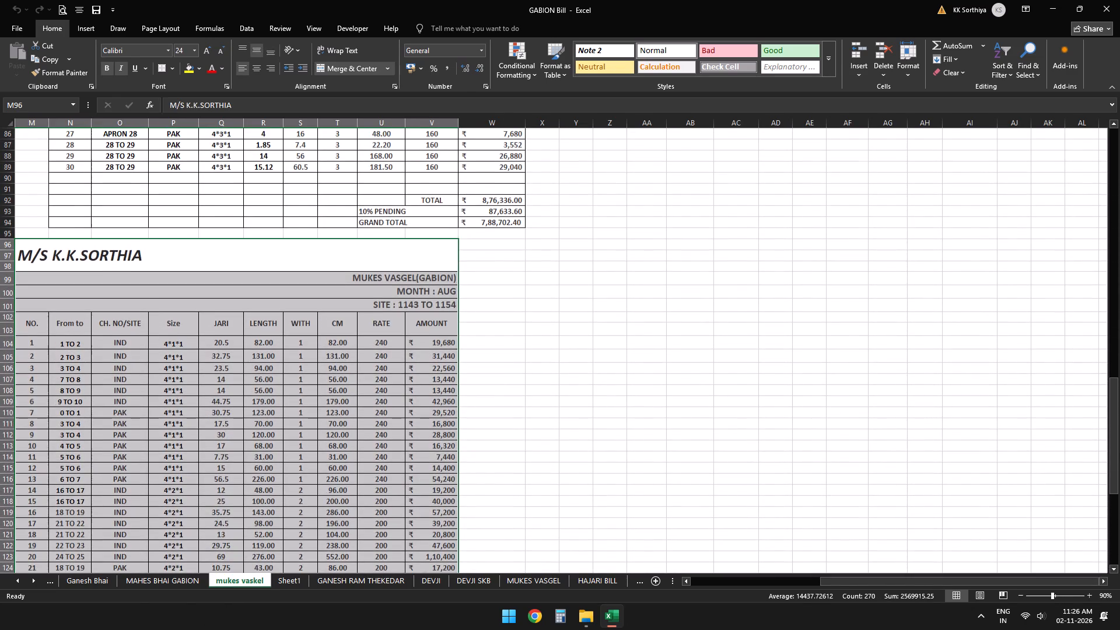
scroll(373, 422, "down", 4)
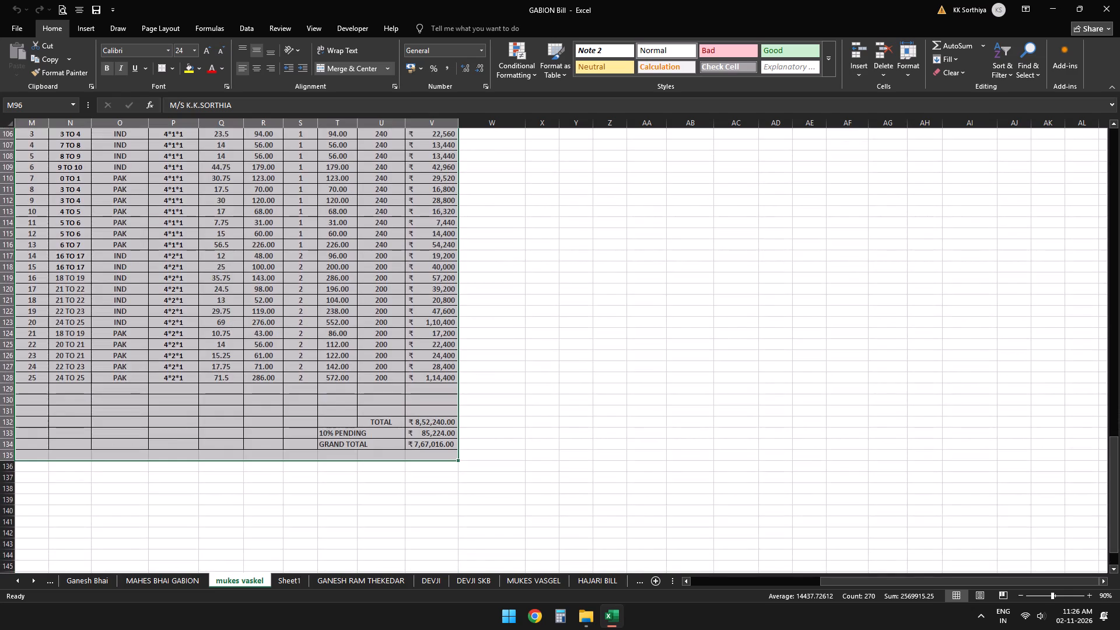
key("ctrl+c")
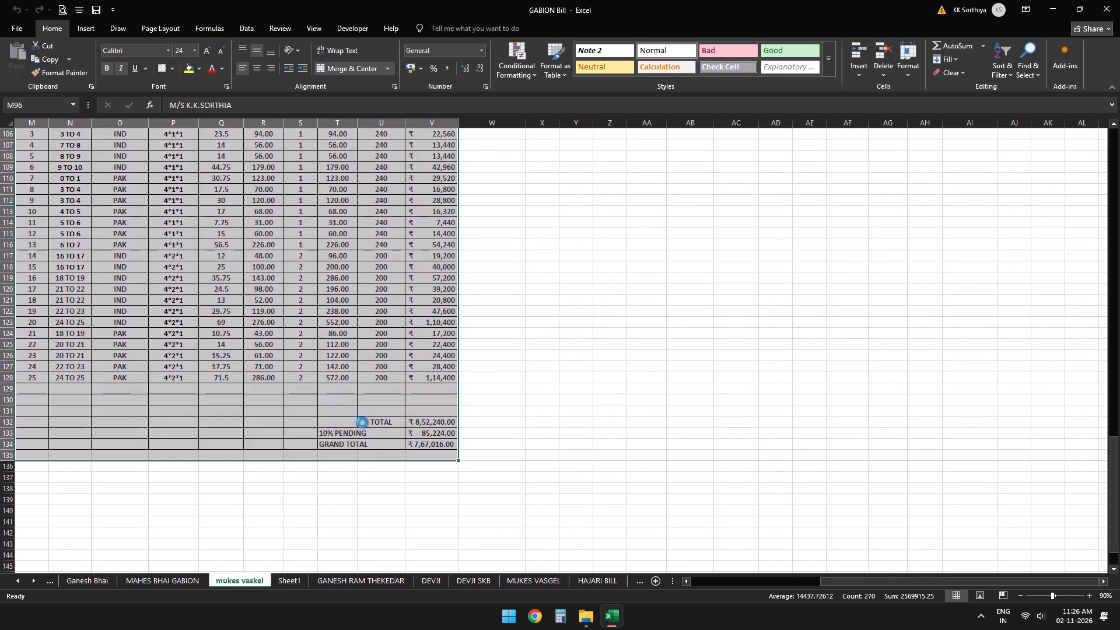
scroll(362, 394, "down", 3)
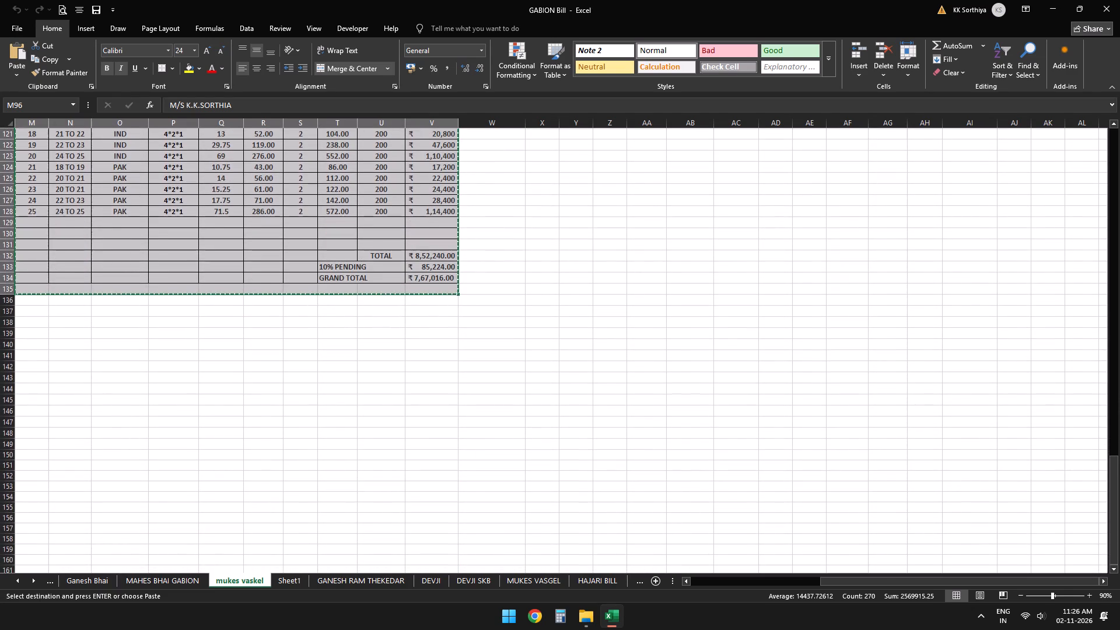
left_click(33, 326)
key("ctrl+v")
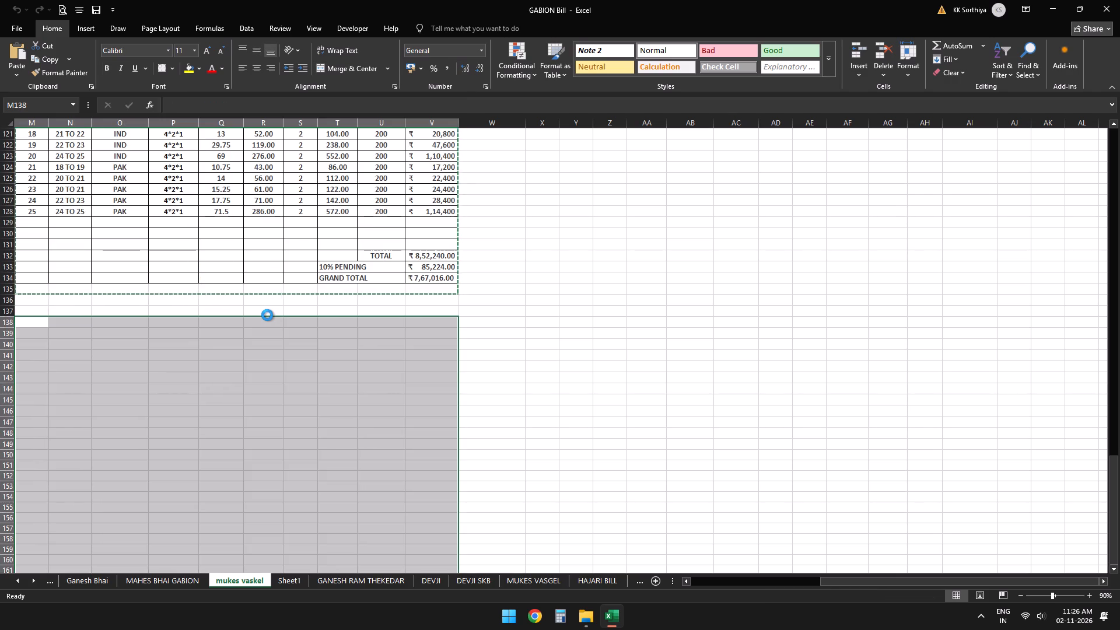
Change the month line in the pasted bill's header to MONTH : OCT.
scroll(323, 296, "down", 2)
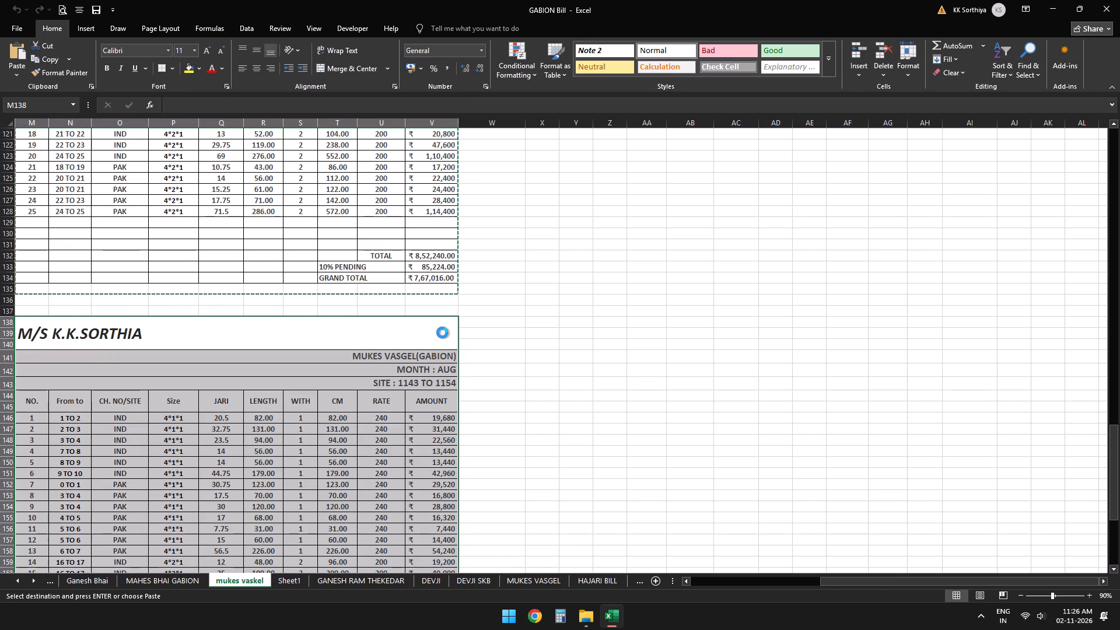
scroll(443, 334, "down", 2)
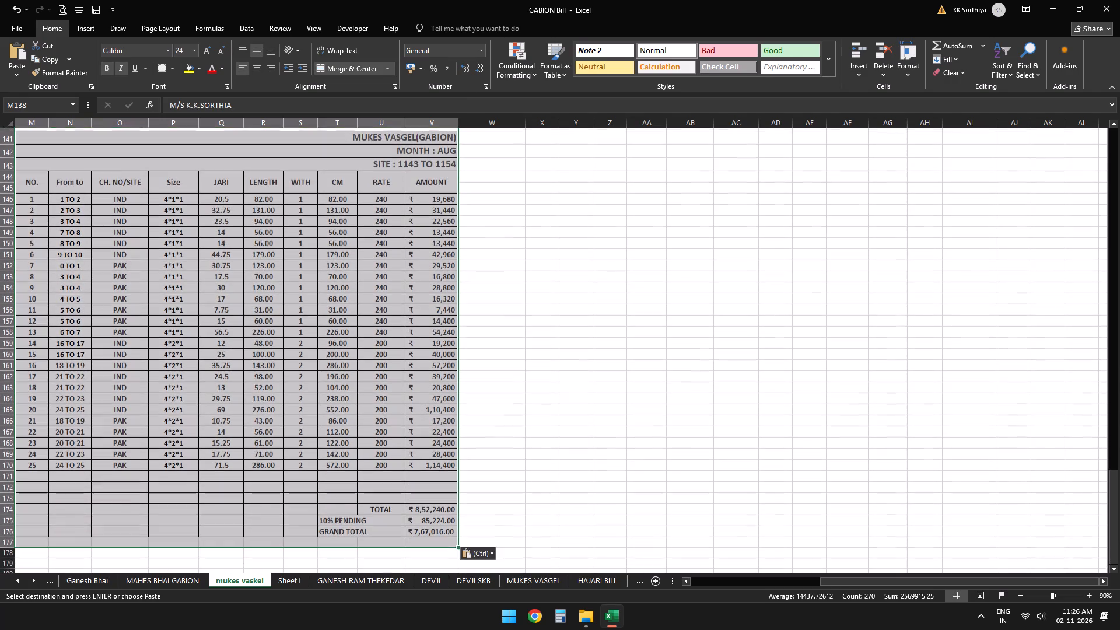
scroll(438, 286, "up", 1)
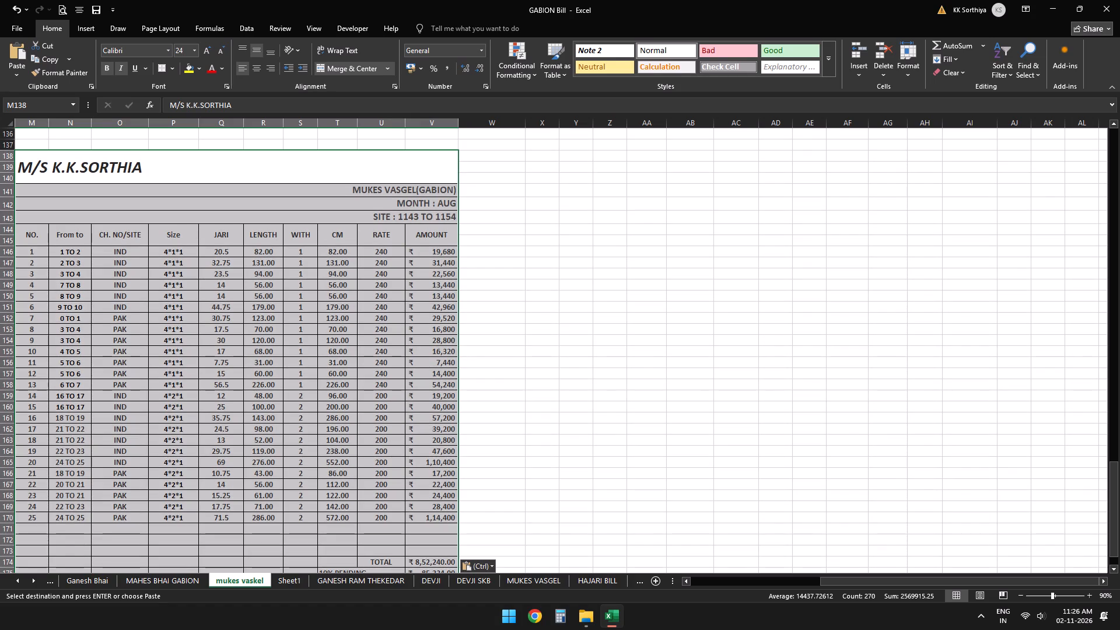
left_click(400, 194)
left_click(346, 198)
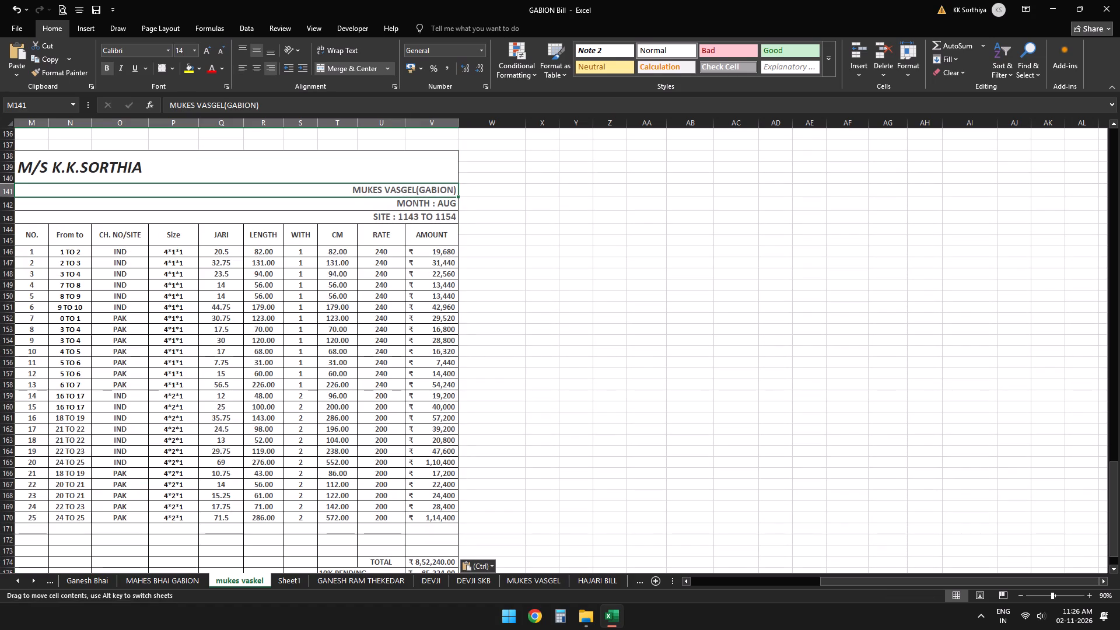
left_click(342, 208)
left_click(239, 99)
left_click(238, 104)
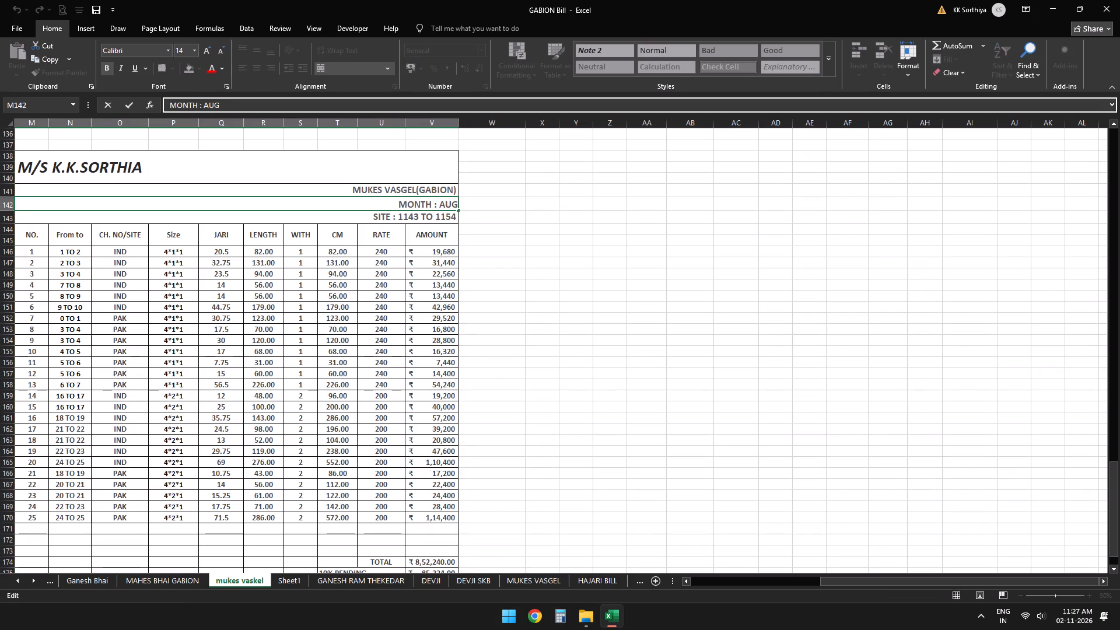
key("BackSpace")
key("BackSpace")
key("BackSpace")
type("OCT")
key("Return")
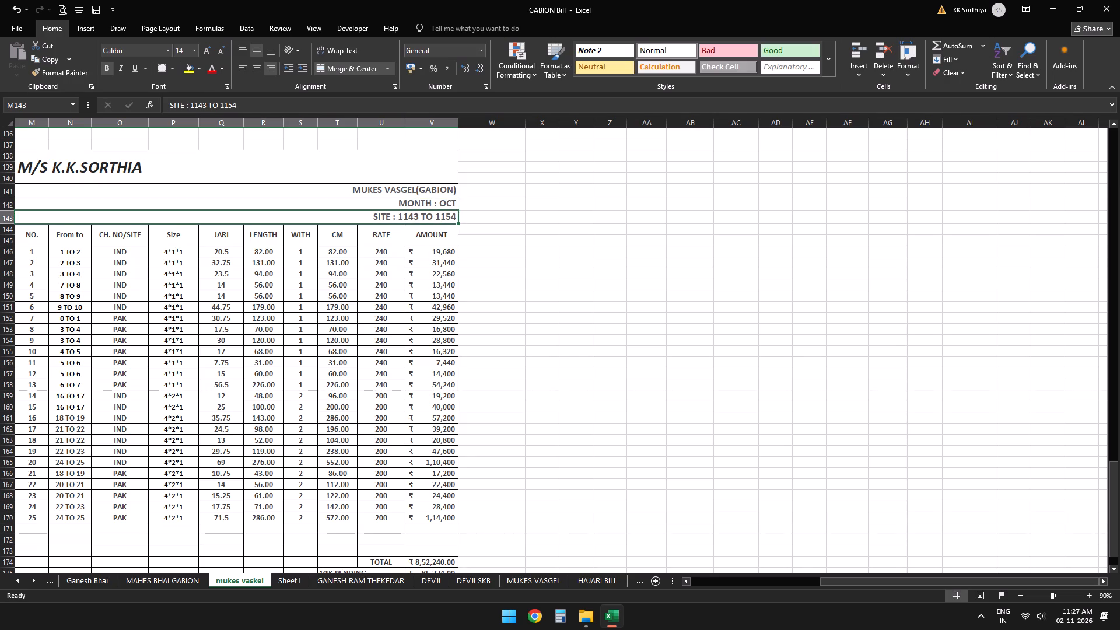
Clear the From to, CH. NO/SITE, Size and JARI entries in N146:Q170 of the October bill.
left_click_drag(79, 255, 80, 386)
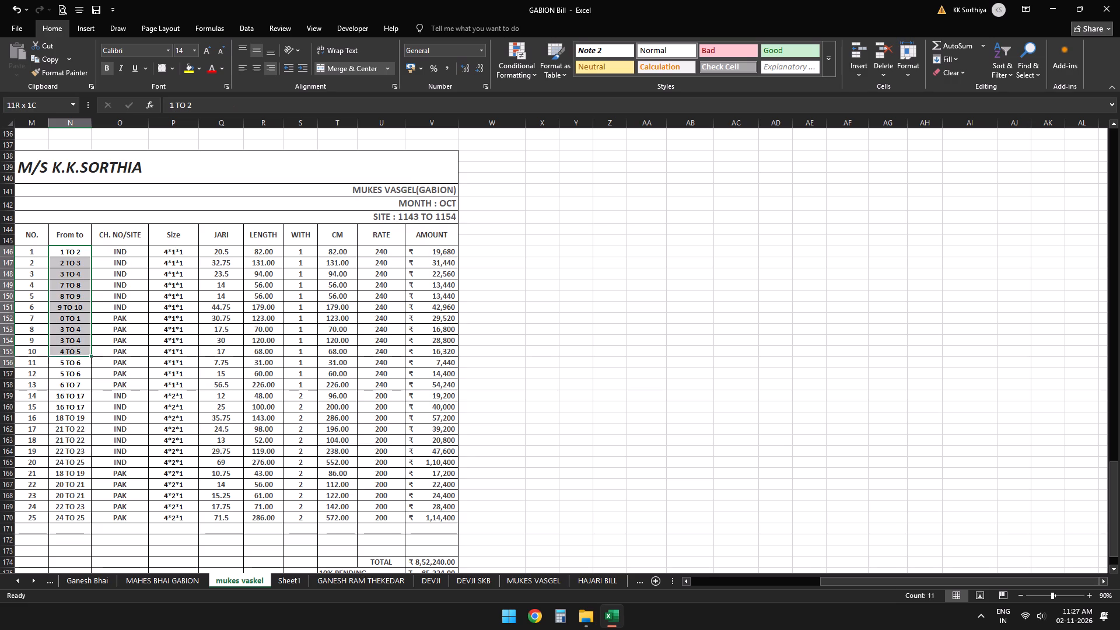
left_click_drag(80, 386, 366, 513)
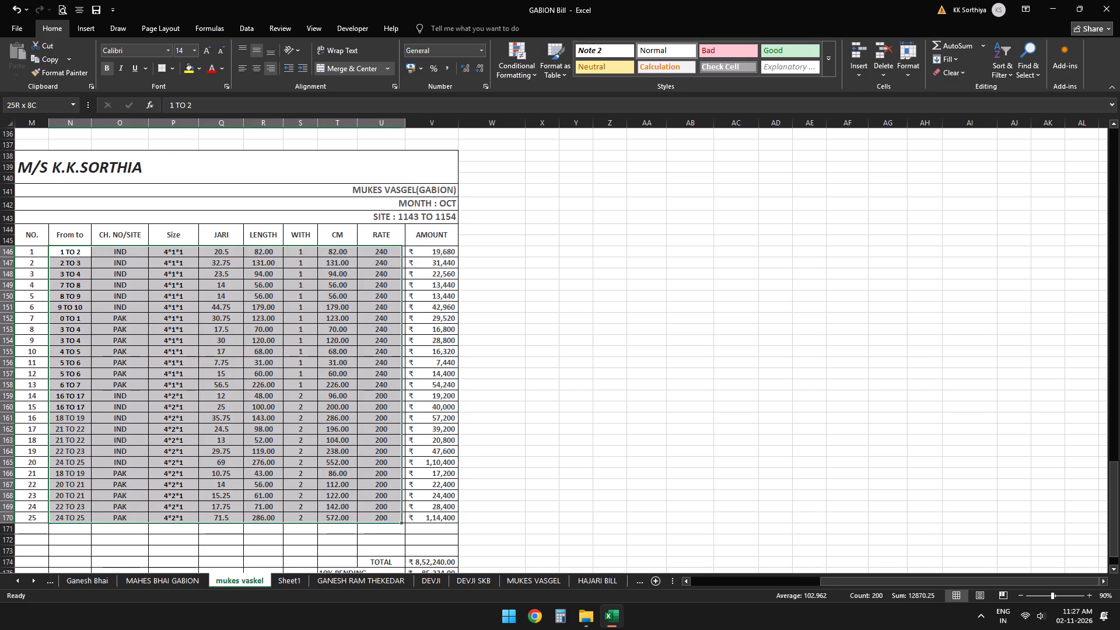
left_click_drag(366, 513, 371, 512)
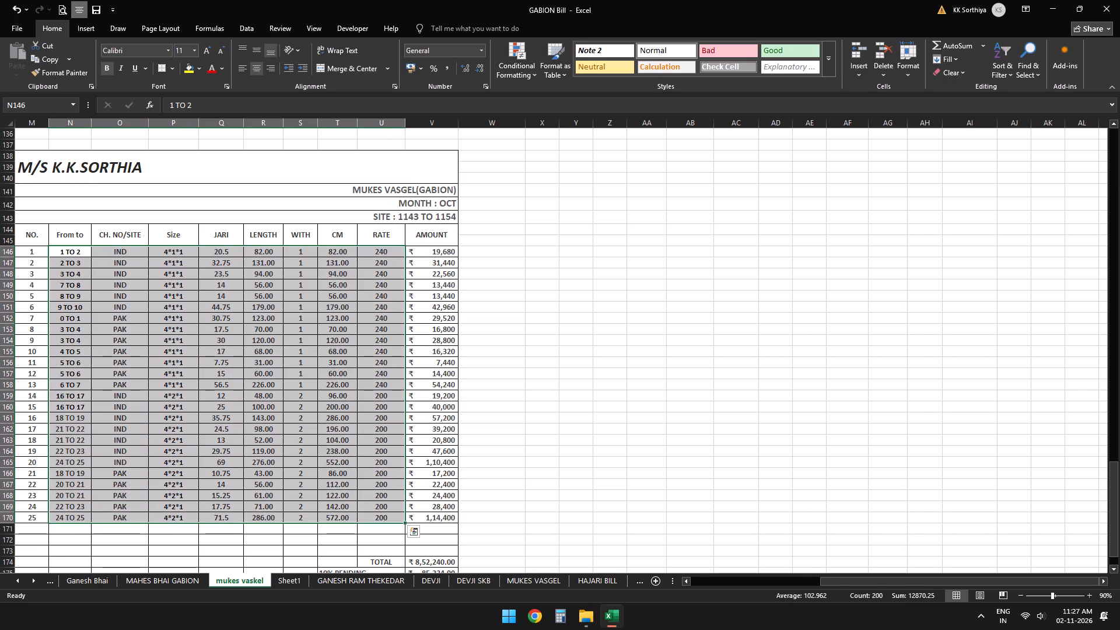
key("shift+Left")
key("shift+Left")
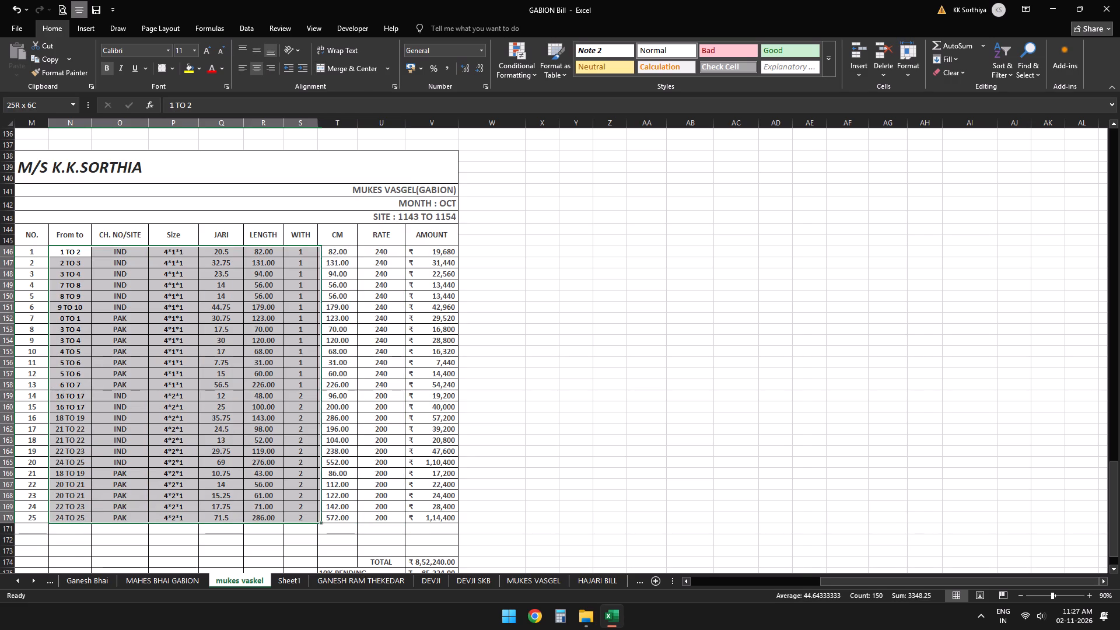
key("shift+Left")
key("shift+Left")
key("Delete")
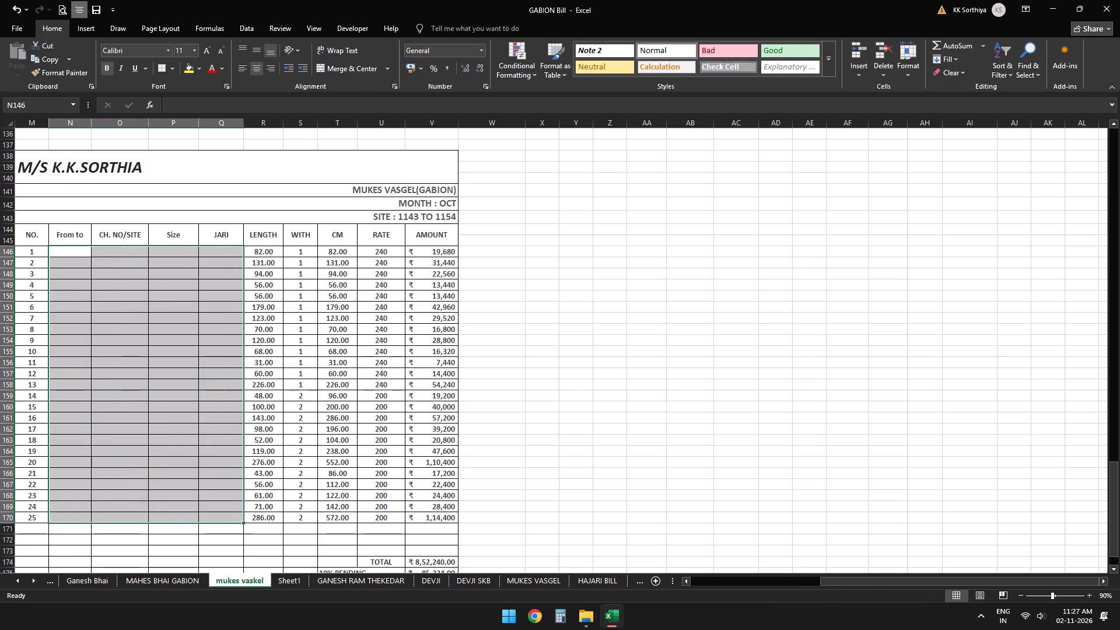
Clear the LENGTH values in R146:R170 of the October bill.
key("Right")
key("Right")
key("Right")
key("Right")
key("Right")
key("Left")
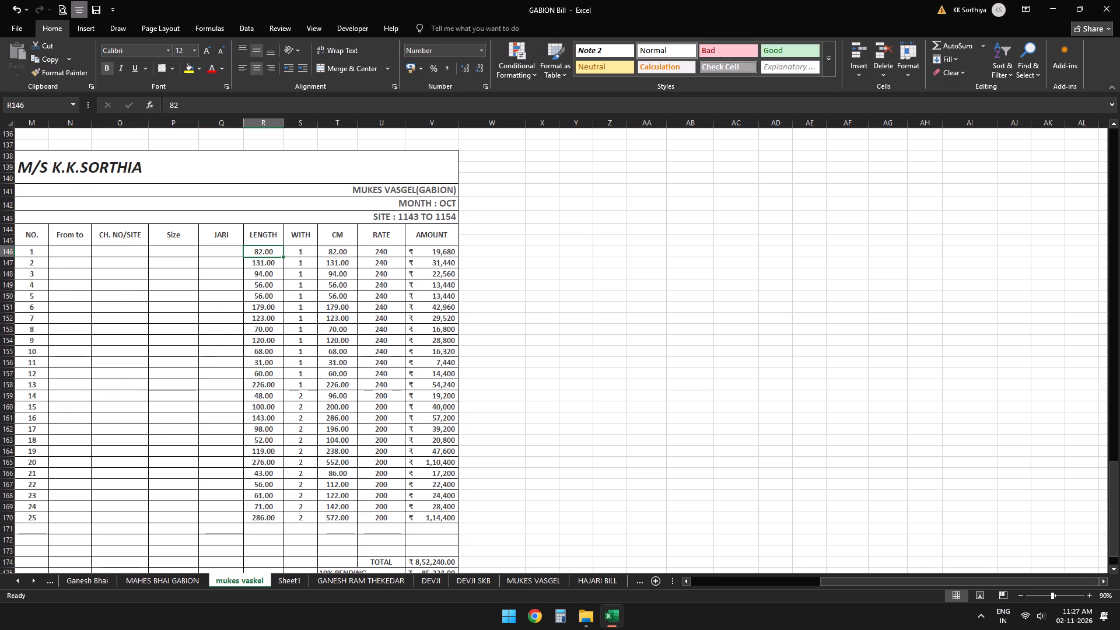
key("shift+Right")
key("shift+Right")
key("shift+Down")
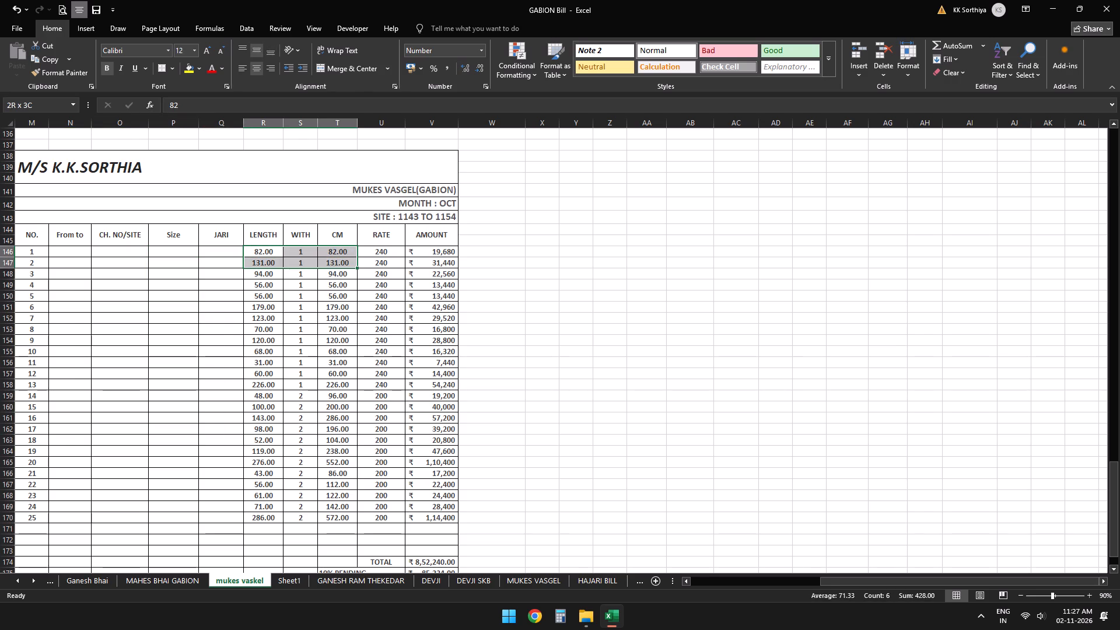
key("shift+Left")
key("shift+Down")
key("shift+Down")
key("shift+Down")
key("shift+Down")
key("shift+Down")
key("shift+Down")
key("shift+Down")
key("shift+Down")
key("shift+Down")
key("shift+Down")
key("shift+Down")
key("shift+Down")
key("shift+Down")
key("shift+Down")
key("shift+Down")
key("shift+Down")
key("shift+Down")
key("shift+Down")
key("shift+Down")
key("shift+Down")
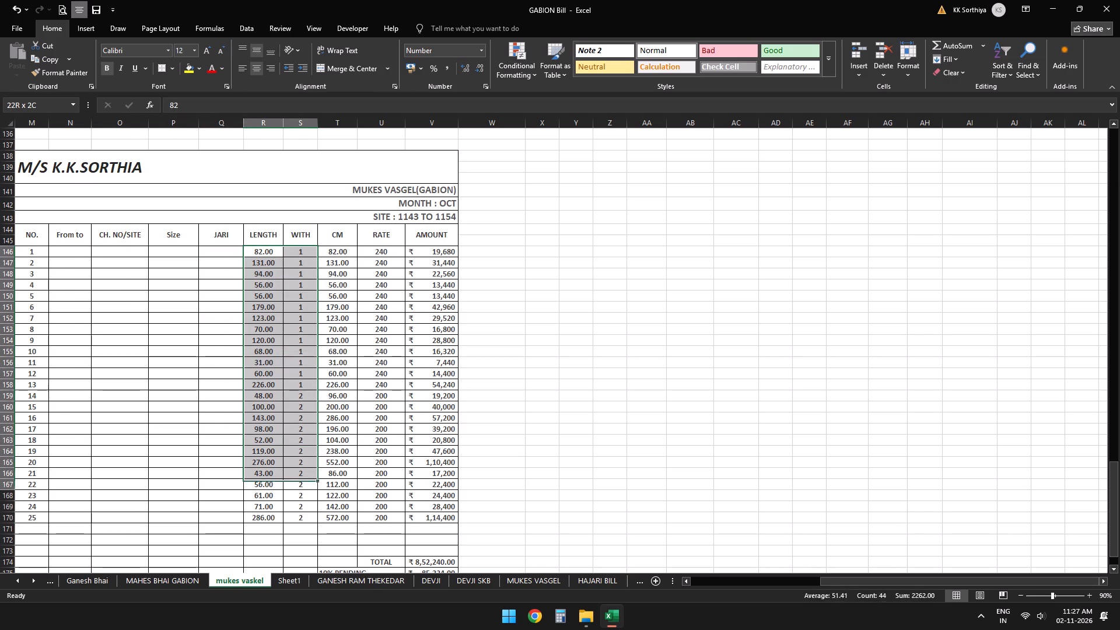
key("shift+Left")
key("shift+Down")
key("Delete")
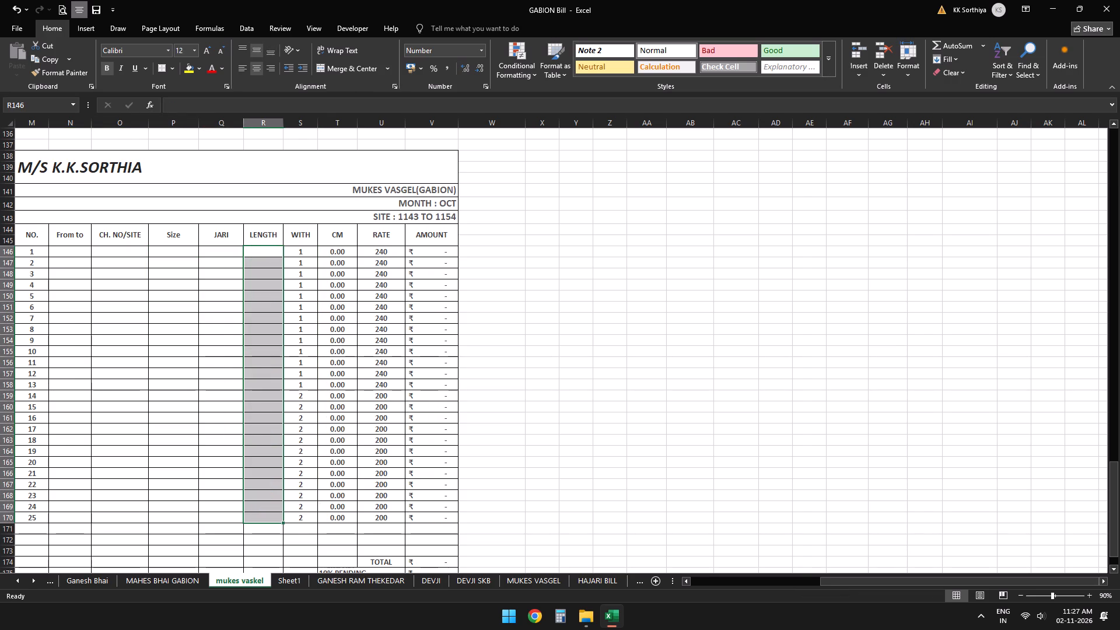
Clear the WITH column values in S146:S171 of the October bill.
key("Right")
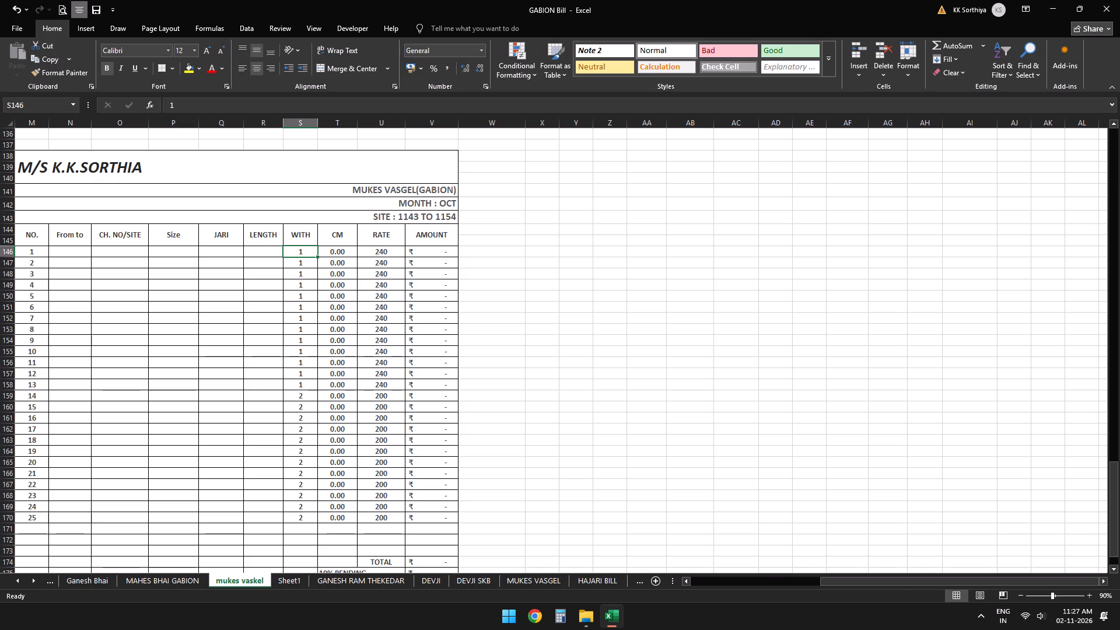
key("shift+Down")
key("shift+Down")
key("shift+Down")
key("shift+Down")
key("shift+Down")
key("shift+Down")
key("shift+Down")
key("shift+Down")
key("shift+Down")
key("shift+Down")
key("shift+Down")
key("shift+Down")
key("shift+Down")
key("shift+Down")
key("shift+Down")
key("shift+Down")
key("shift+Down")
key("shift+Down")
key("shift+Down")
key("shift+Down")
key("shift+Down")
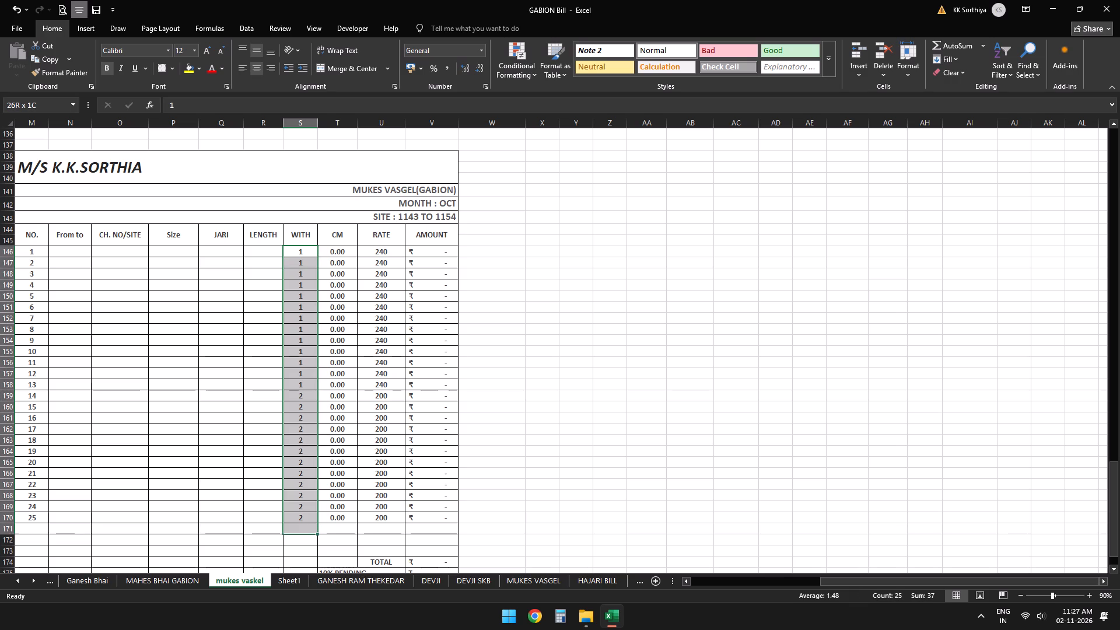
key("Delete")
Clear the RATE values in U146:U170 of the October bill, keeping the CM and AMOUNT formulas.
key("Right")
key("Right")
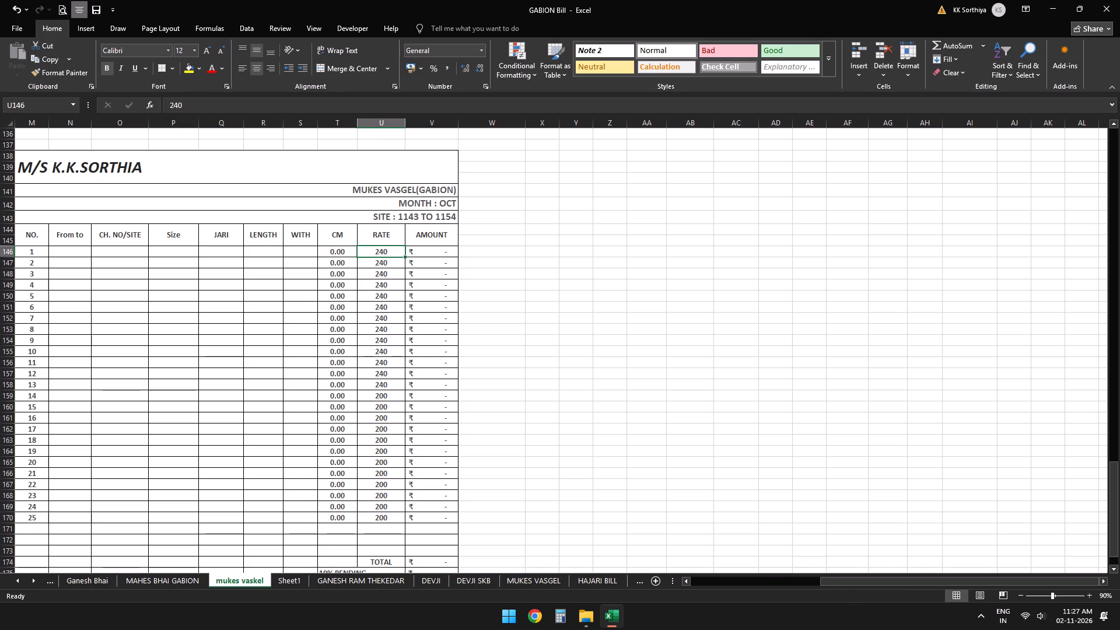
key("shift+Down")
key("shift+Down")
key("shift+Down")
key("shift+Down")
key("shift+Down")
key("shift+Down")
key("shift+Down")
key("shift+Down")
key("shift+Down")
key("shift+Down")
key("shift+Down")
key("shift+Down")
key("shift+Down")
key("shift+Down")
key("shift+Down")
key("shift+Down")
key("shift+Down")
key("shift+Down")
key("shift+Down")
key("shift+Down")
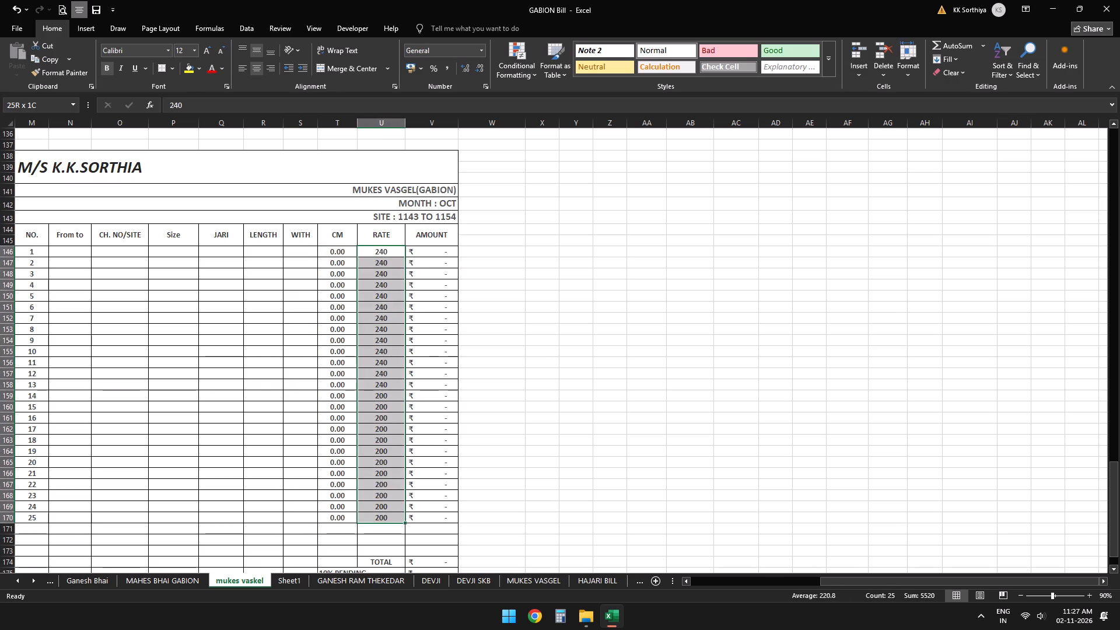
key("Delete")
Save the GABION Bill workbook.
key("Left")
key("ctrl+s")
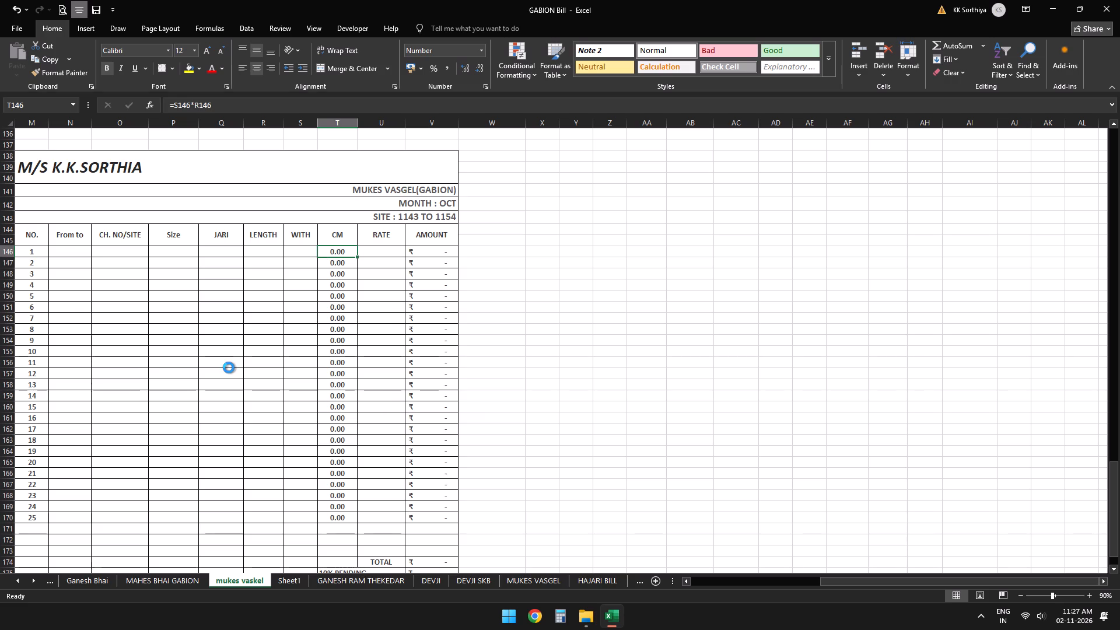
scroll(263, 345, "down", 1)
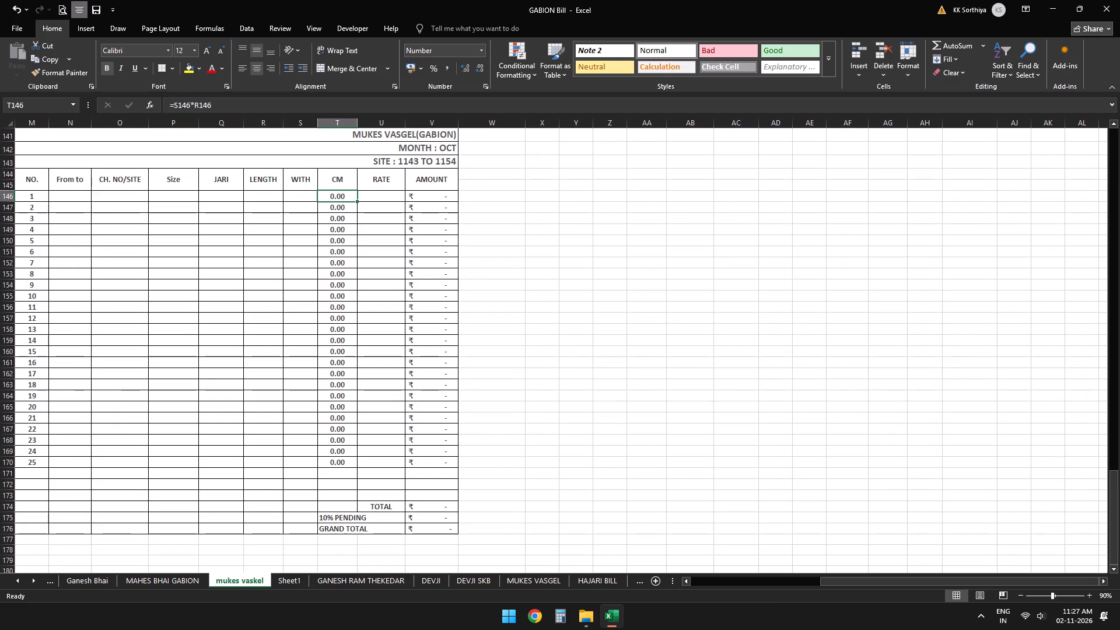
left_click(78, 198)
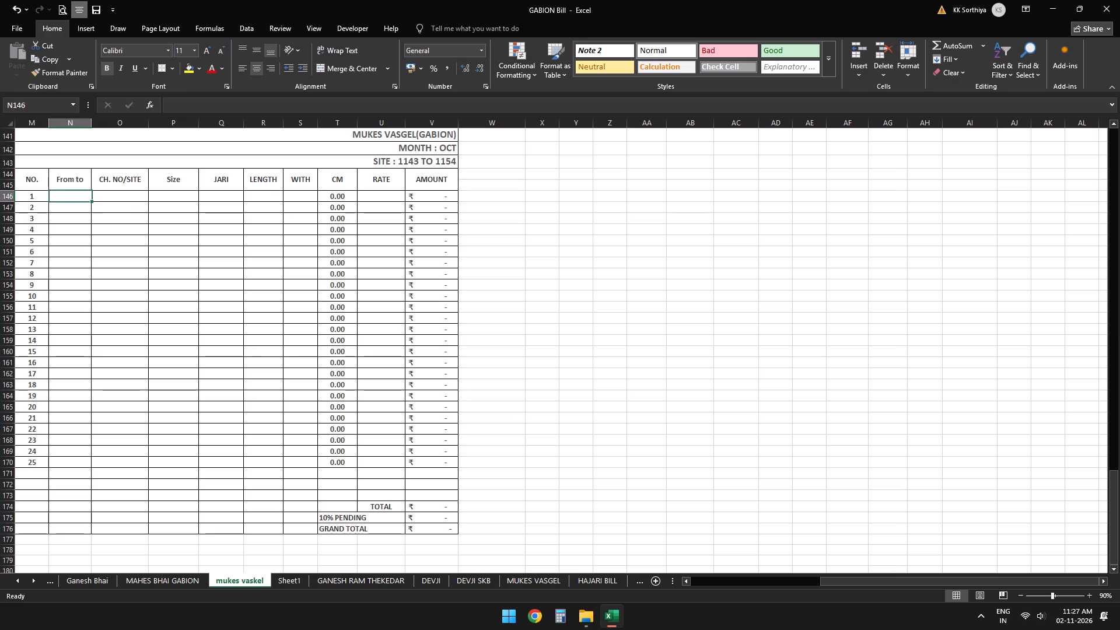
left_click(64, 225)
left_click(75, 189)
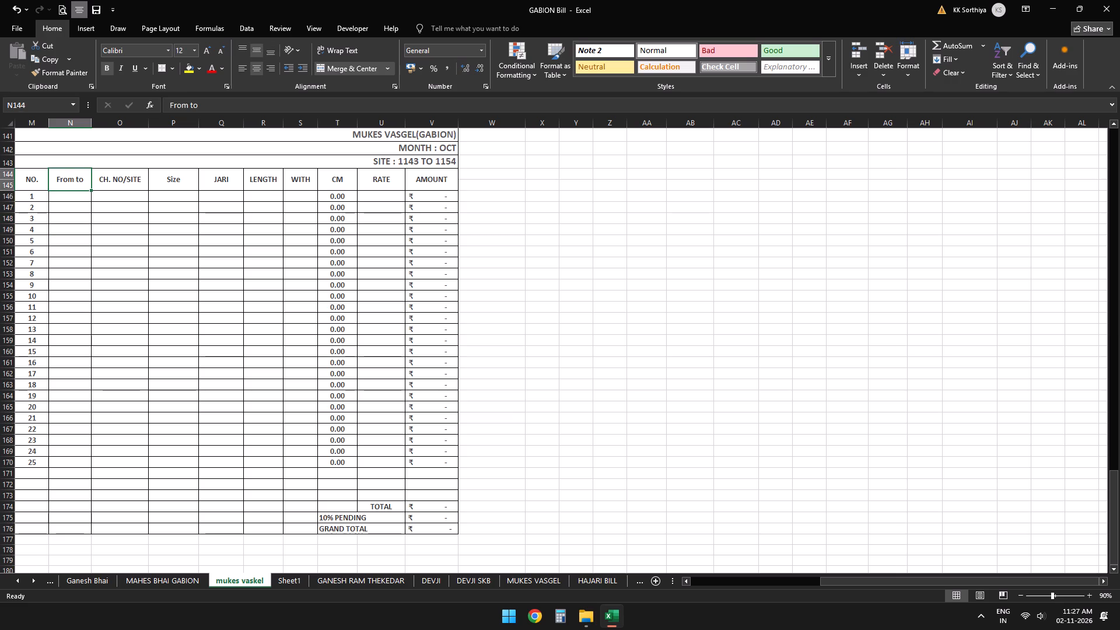
Enter the From to ranges 9 TO 10, 10 TO 11, 11 TO 12 and 12 TO 13 in N146:N149 of the October bill.
left_click_drag(78, 194, 78, 200)
scroll(517, 203, "up", 1)
scroll(503, 219, "down", 1)
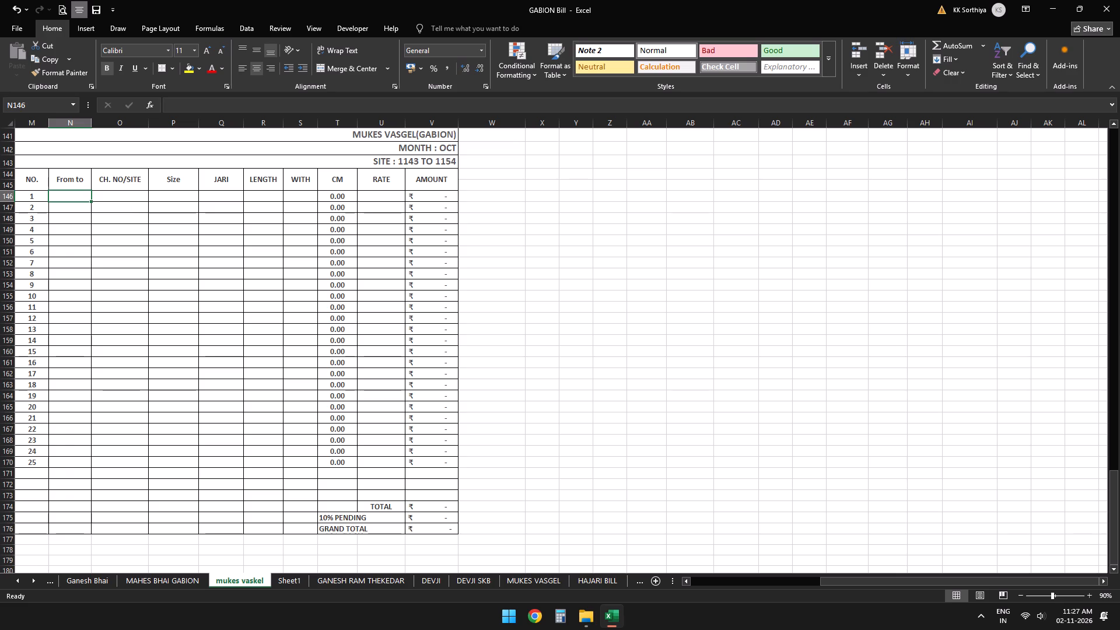
left_click_drag(76, 224, 76, 212)
left_click(75, 197)
type("9 TO")
key("space")
type("10")
key("Down")
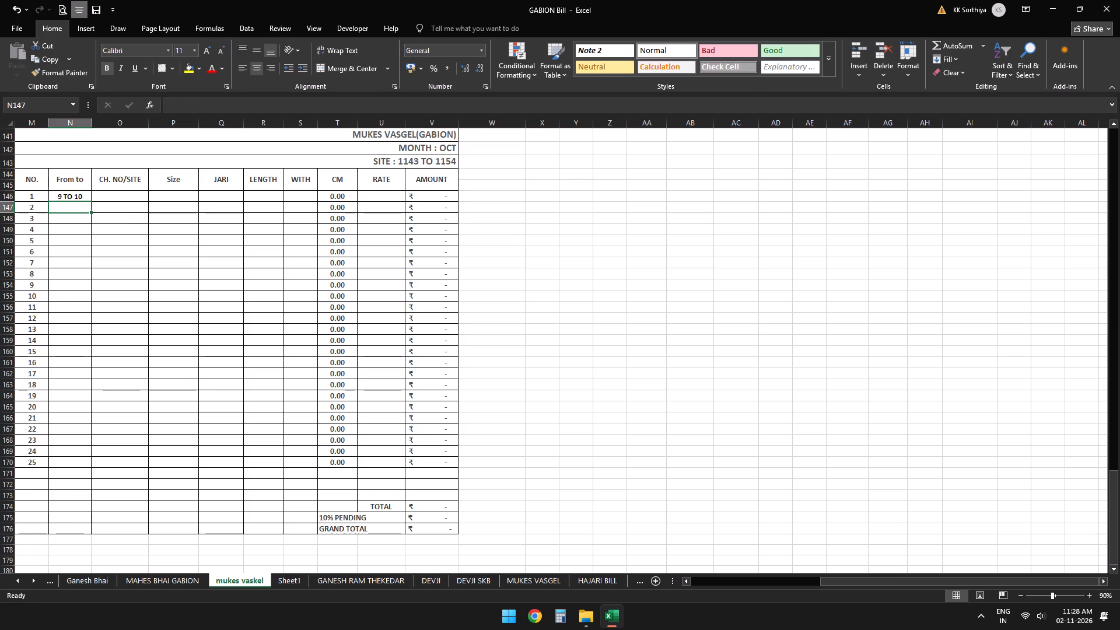
type("10 TO")
key("space")
type("11")
key("Down")
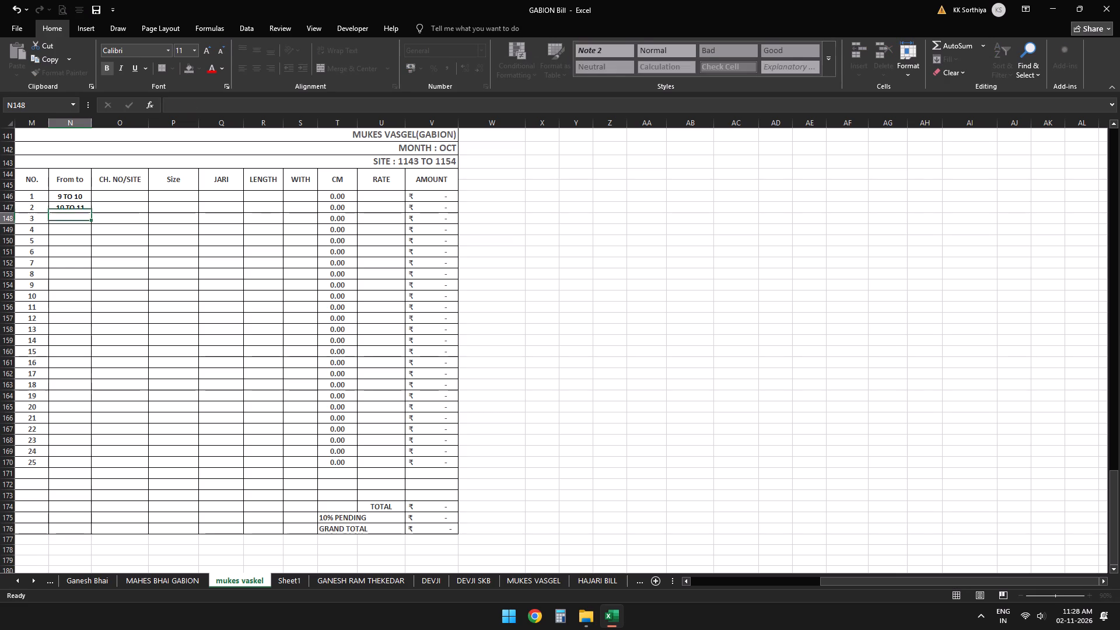
type("11 TO 12")
key("Return")
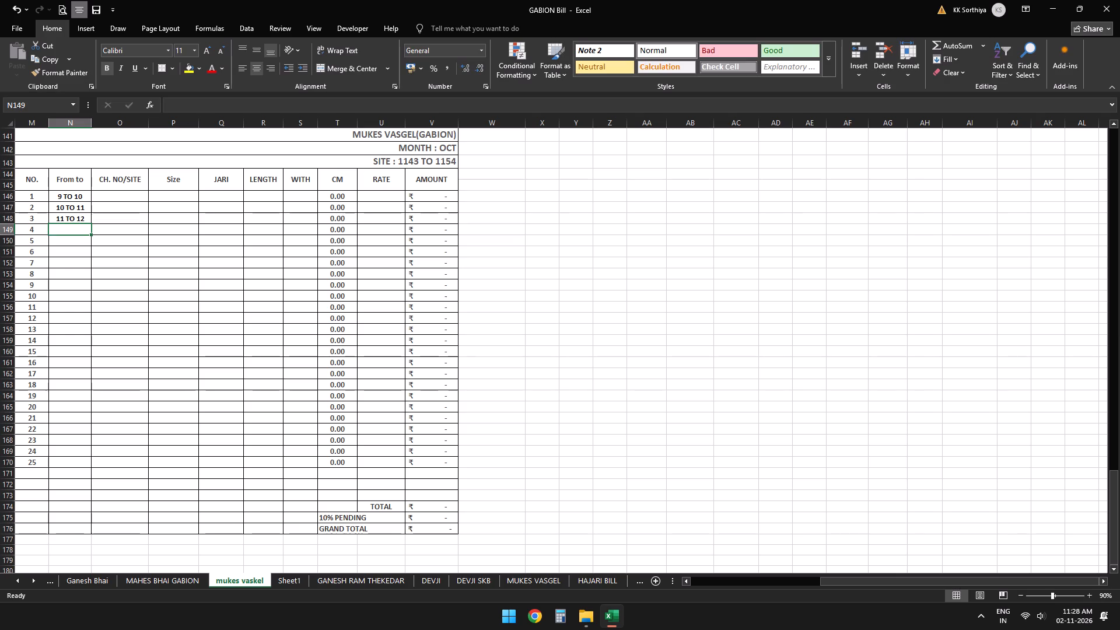
type("12 TO 13")
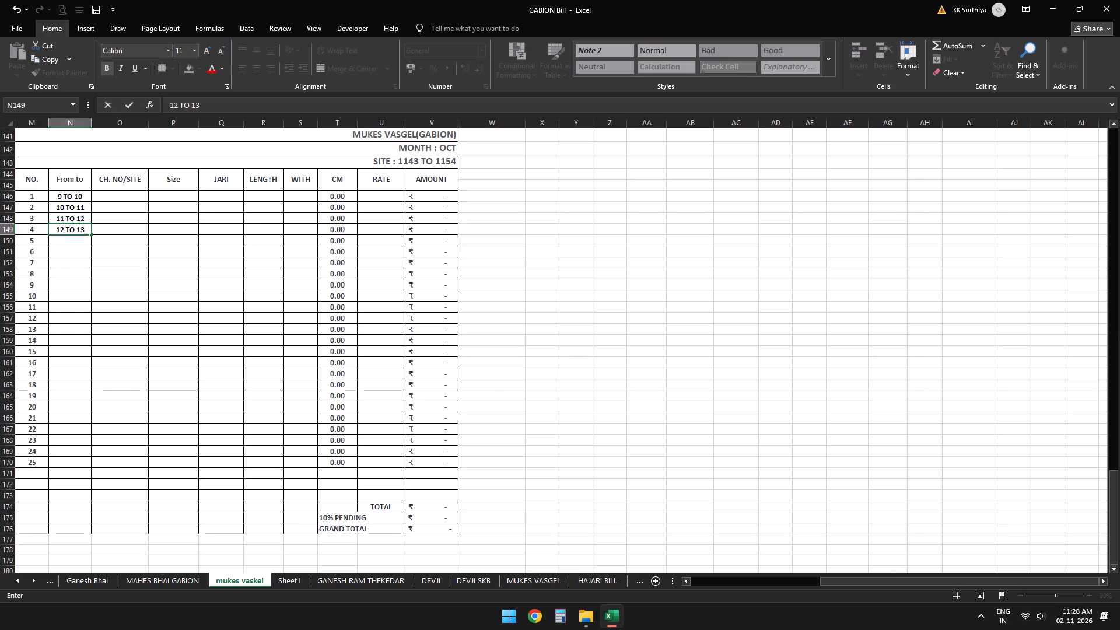
key("Right")
Enter IND as the CH. NO/SITE value in O146:O149 of the October bill.
key("Up")
key("Up")
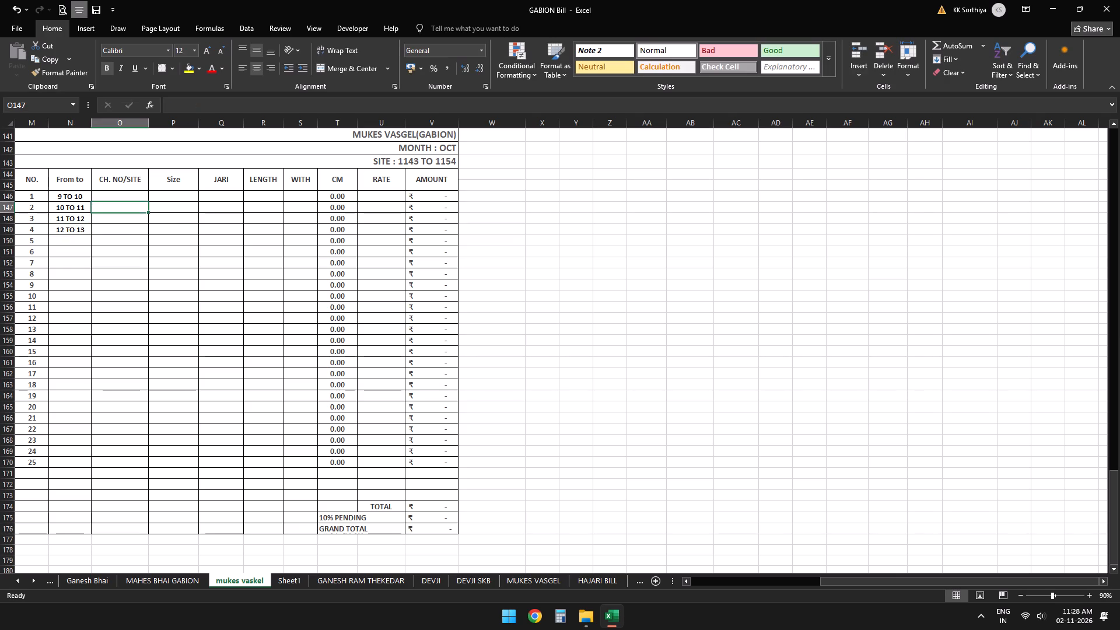
key("Up")
type("IND")
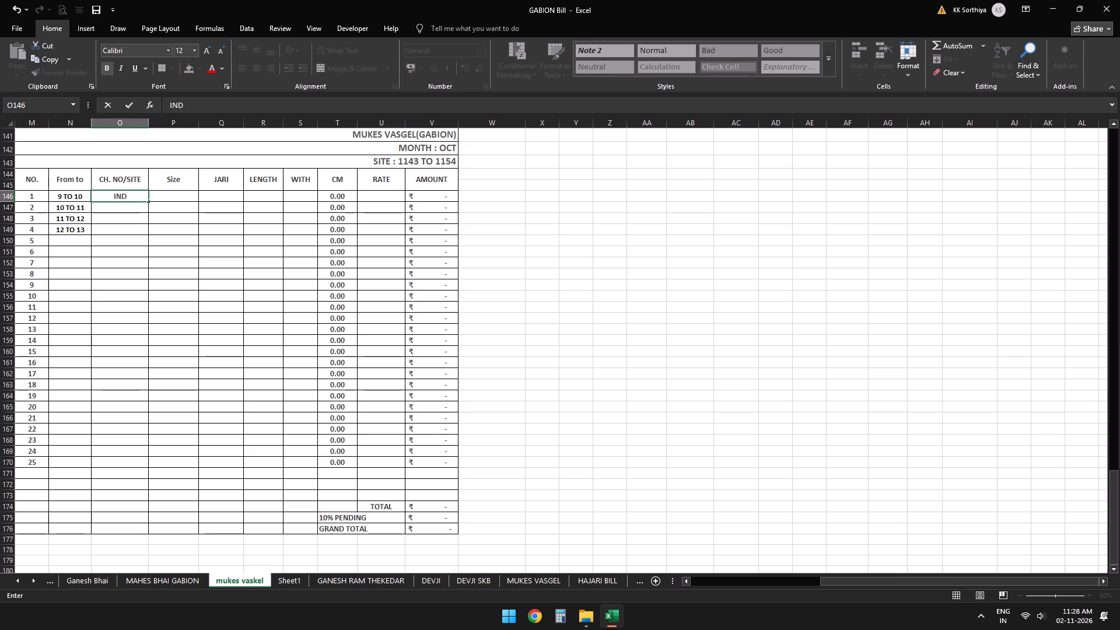
key("Down")
type("IB")
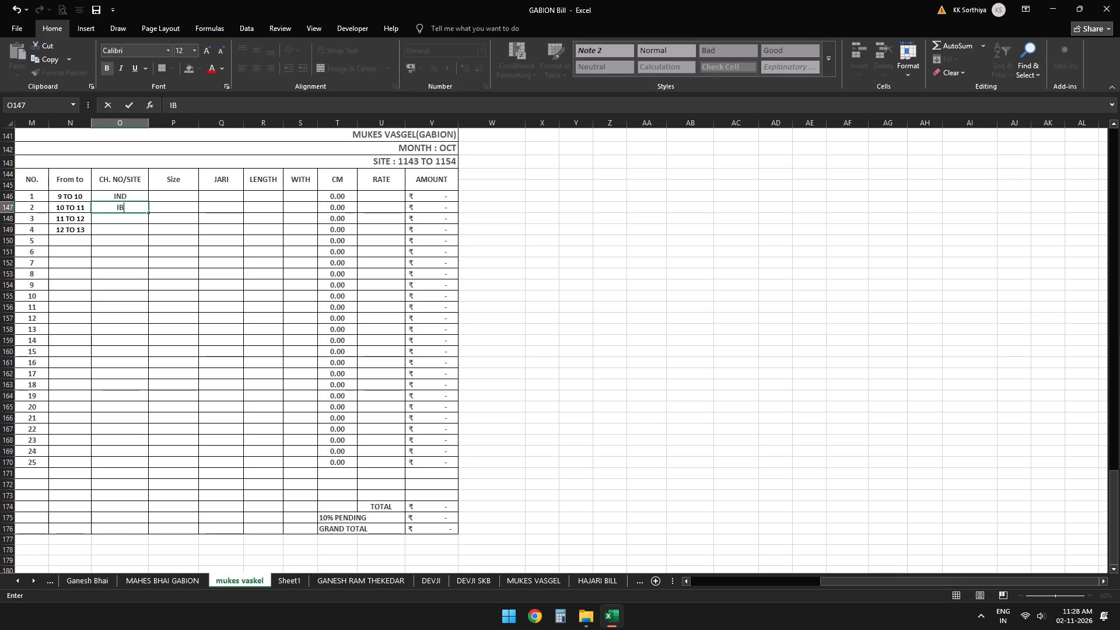
key("BackSpace")
type("ND")
key("Down")
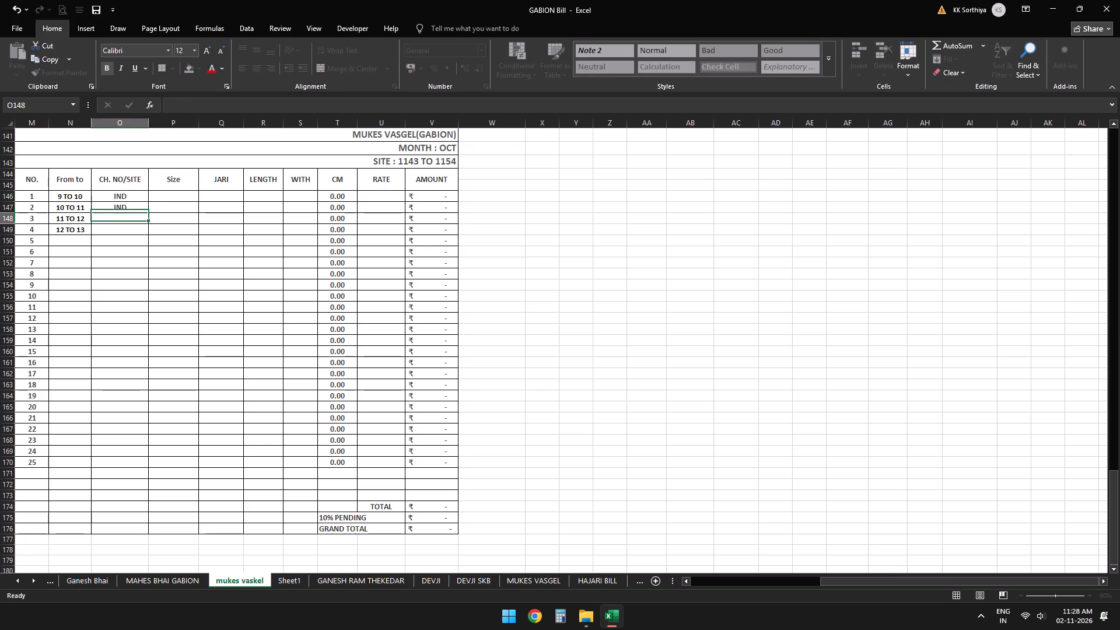
key("i")
key("Down")
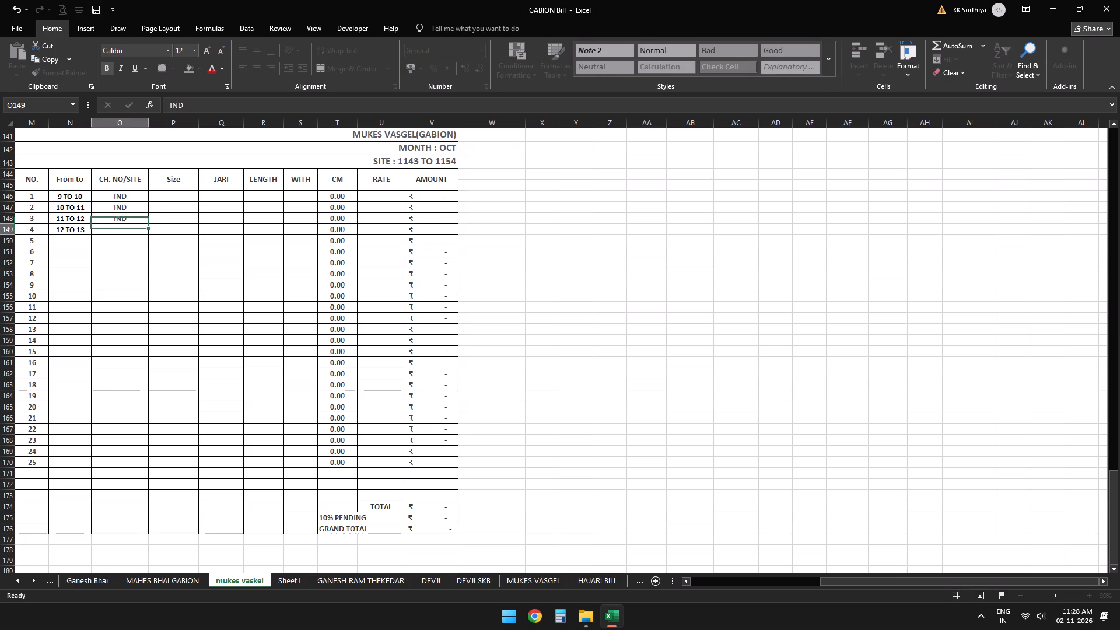
key("i")
key("Right")
Enter the Size 4*1*1 in P146 and copy it down through P149.
key("Up")
key("Up")
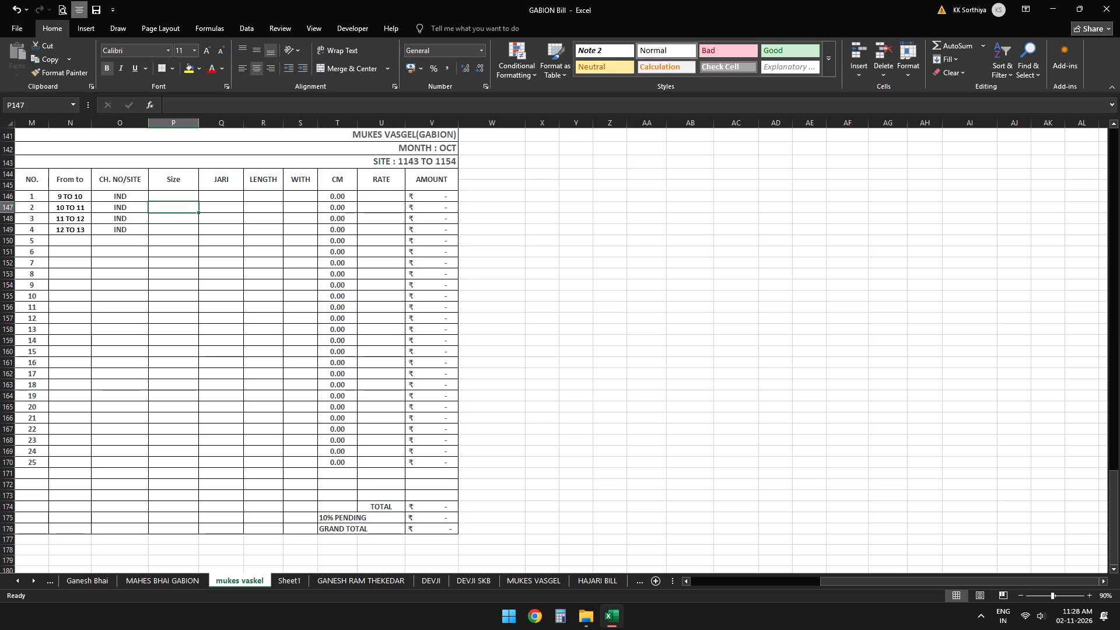
key("Up")
type("4*1*1")
key("Down")
key("ctrl+d")
key("Down")
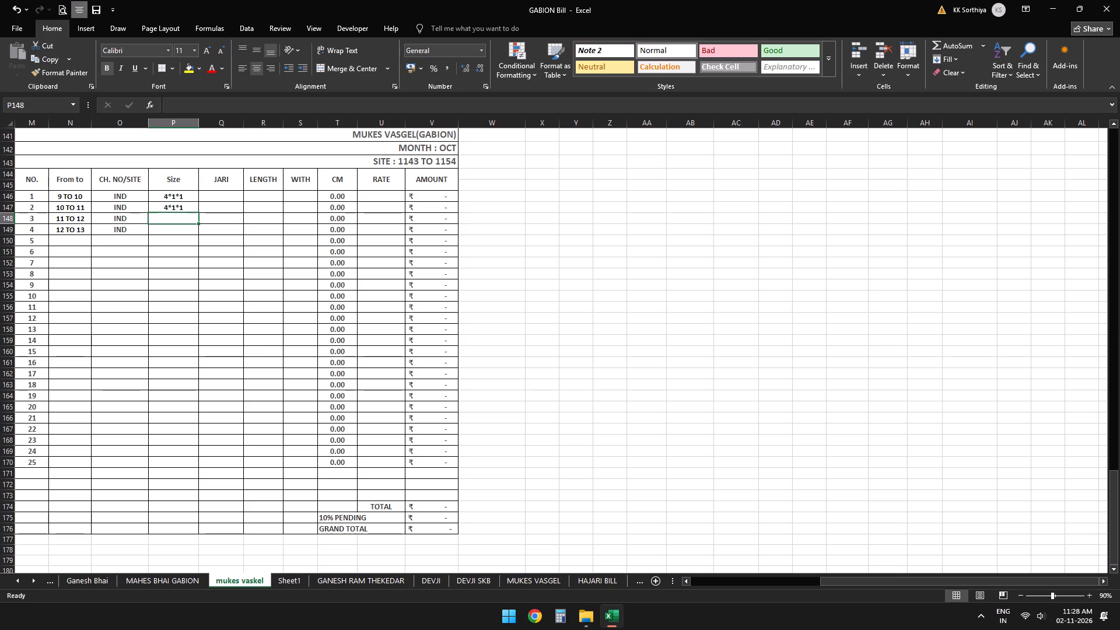
key("ctrl+d")
key("Return")
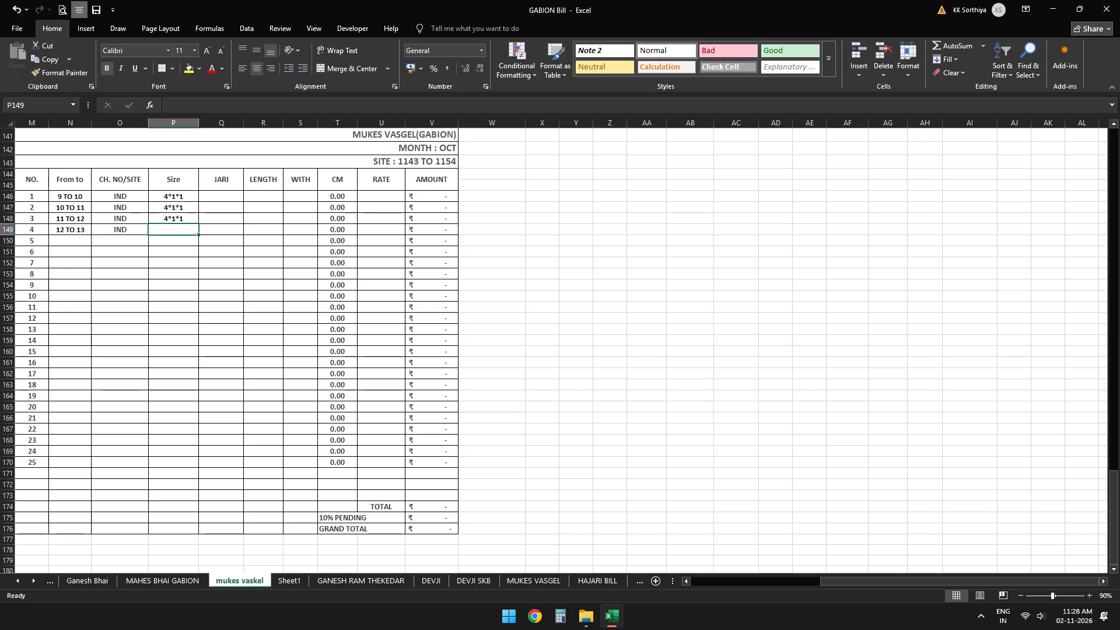
key("ctrl+d")
Enter the LENGTH values 34, 230, 215, 31 and 190 in R146:R150.
key("Right")
key("Up")
key("Right")
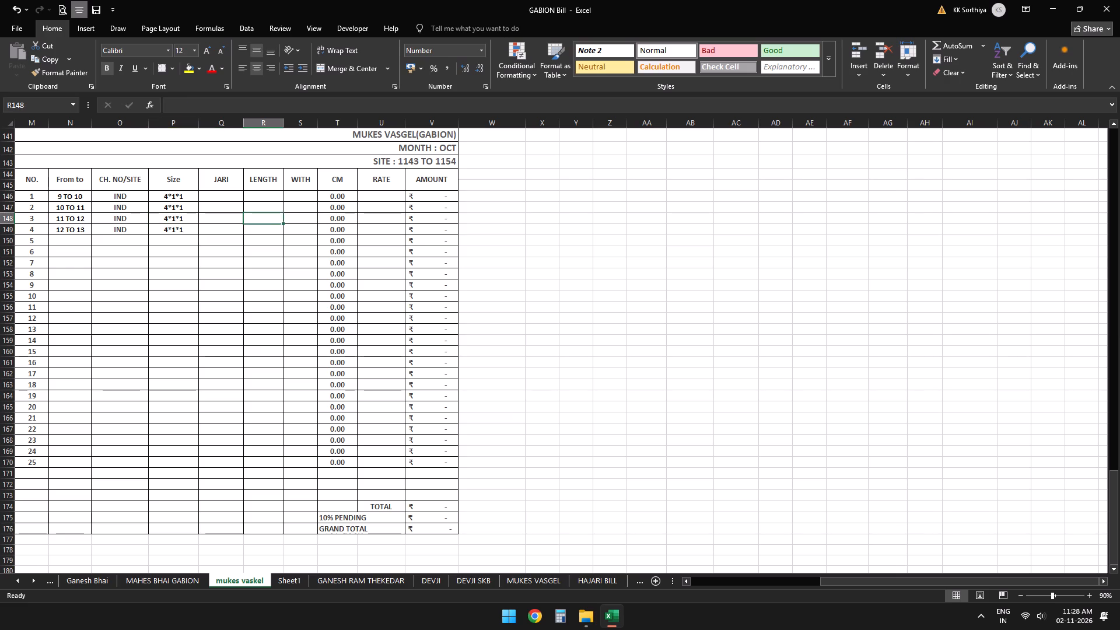
key("Up")
key("Up")
type("34")
key("Down")
type("230")
key("Down")
type("215")
key("Down")
type("31")
key("Down")
type("190")
key("Left")
Complete entry no. 5 in row 150 by copying down Size 4*1*1, From to 12 TO 13 and site IND from row 149.
key("Left")
key("Left")
key("Right")
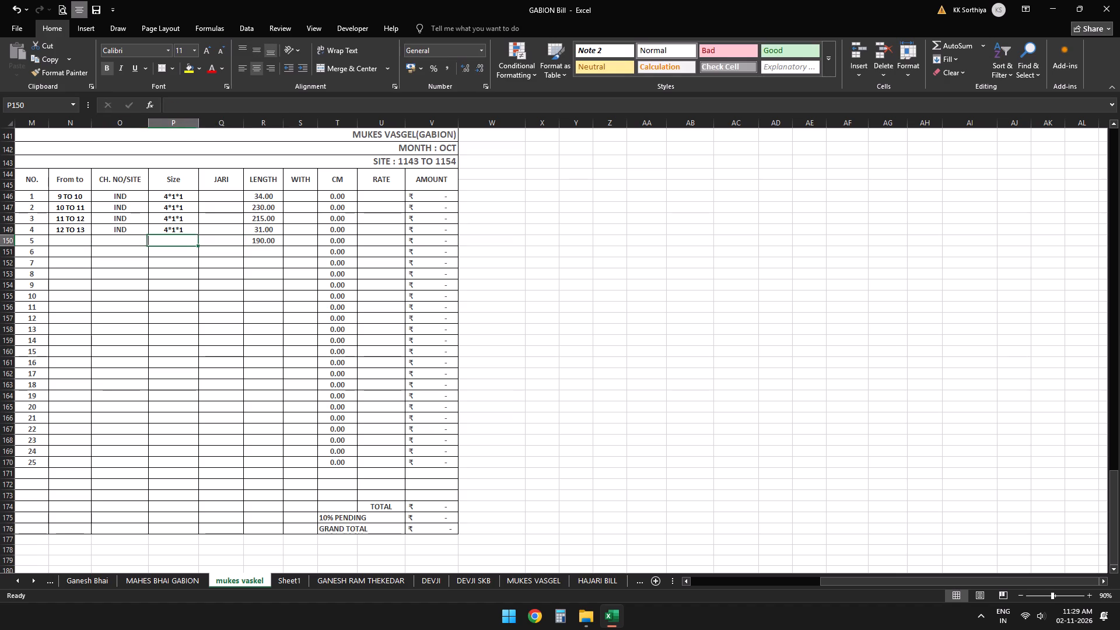
key("ctrl+d")
key("Left")
key("Left")
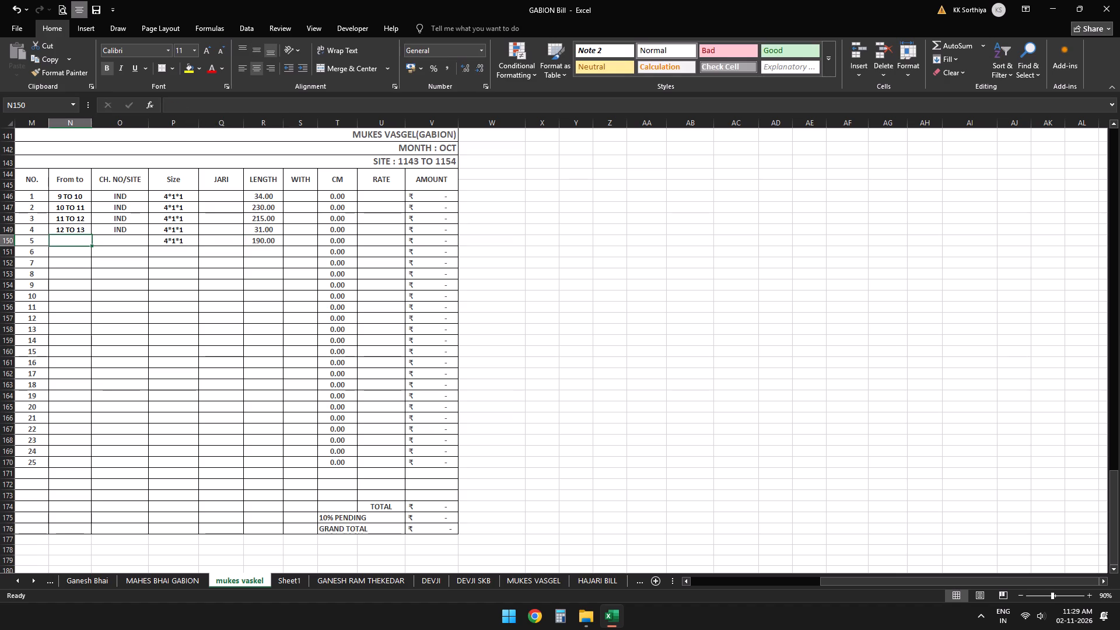
key("ctrl+d")
key("Right")
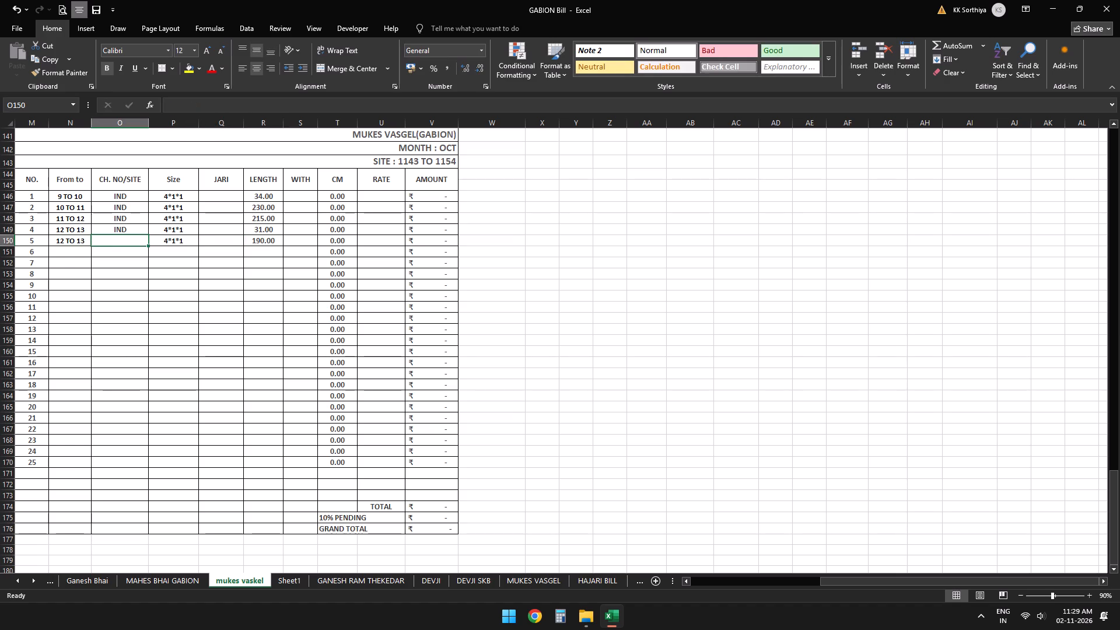
key("ctrl+d")
Enter 1 as the WITH value in S146:S150 for the five October entries.
key("Right")
key("Right")
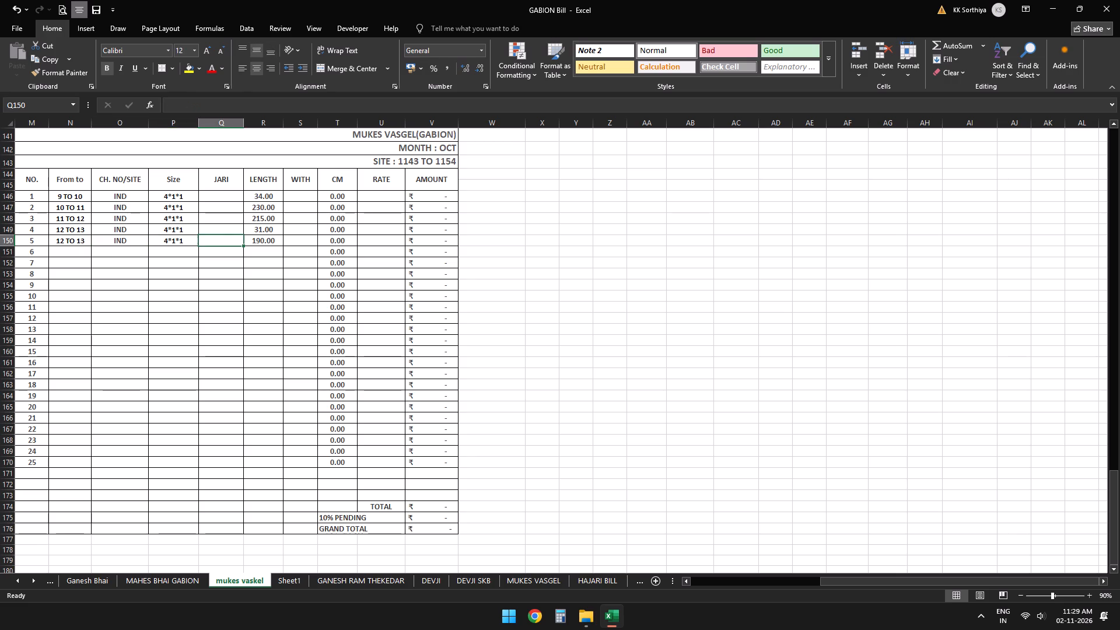
key("Right")
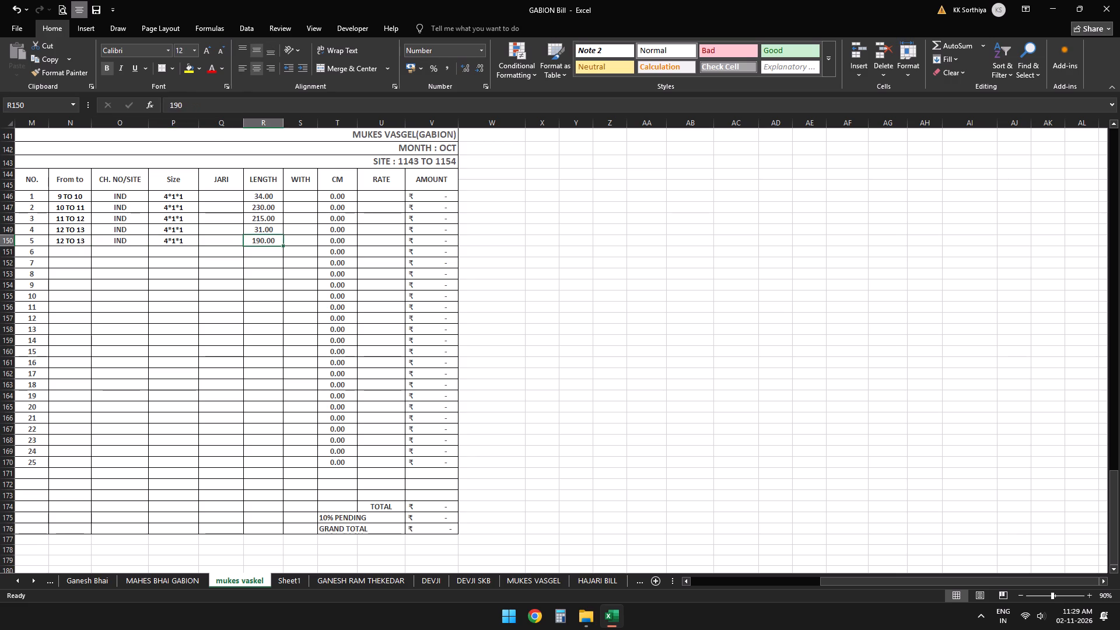
key("Right")
key("Up")
key("Up")
key("Up")
key("Up")
key("1")
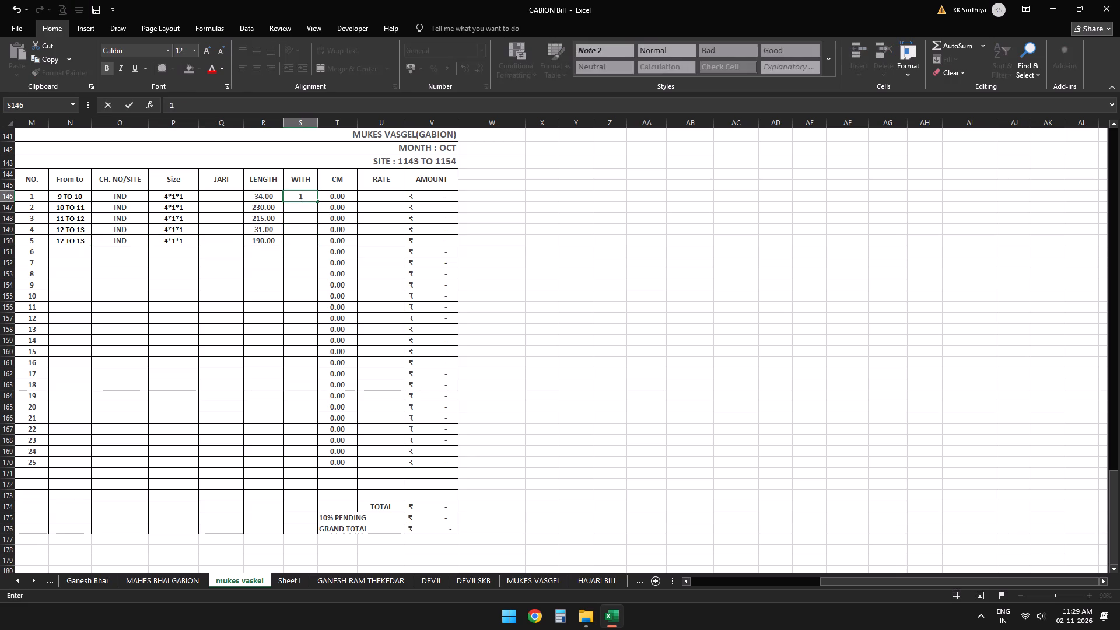
key("Down")
key("1")
key("Down")
key("1")
key("Down")
key("1")
key("Down")
key("1")
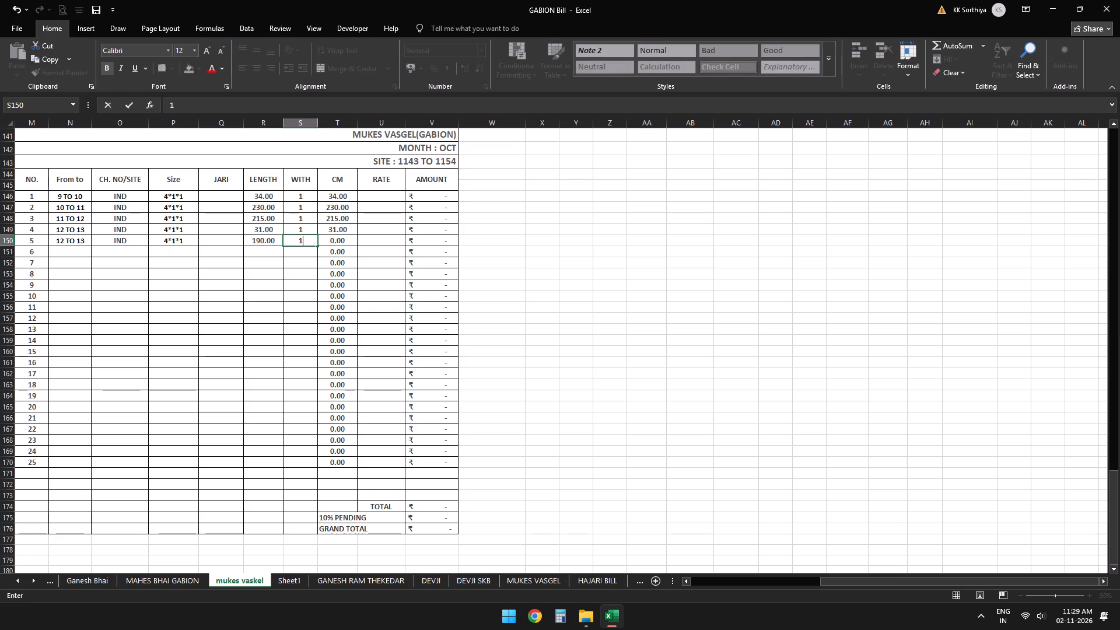
key("Left")
Check the RATE column of the August bill for the rate applied to size 4*1*1.
key("Right")
key("Right")
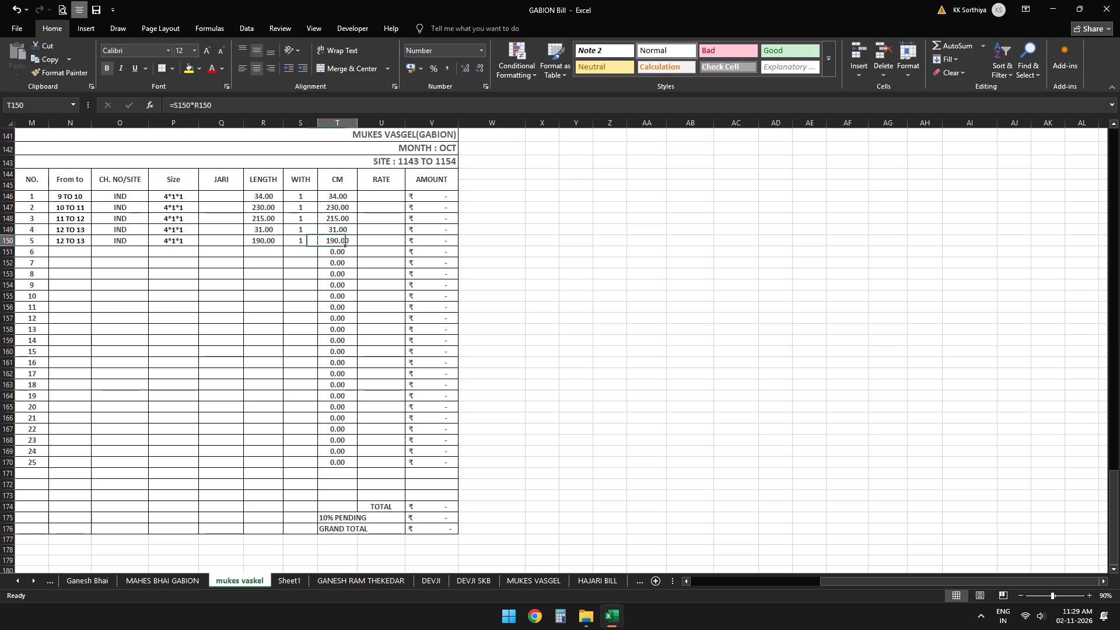
key("Right")
key("Up")
key("Up")
key("Up")
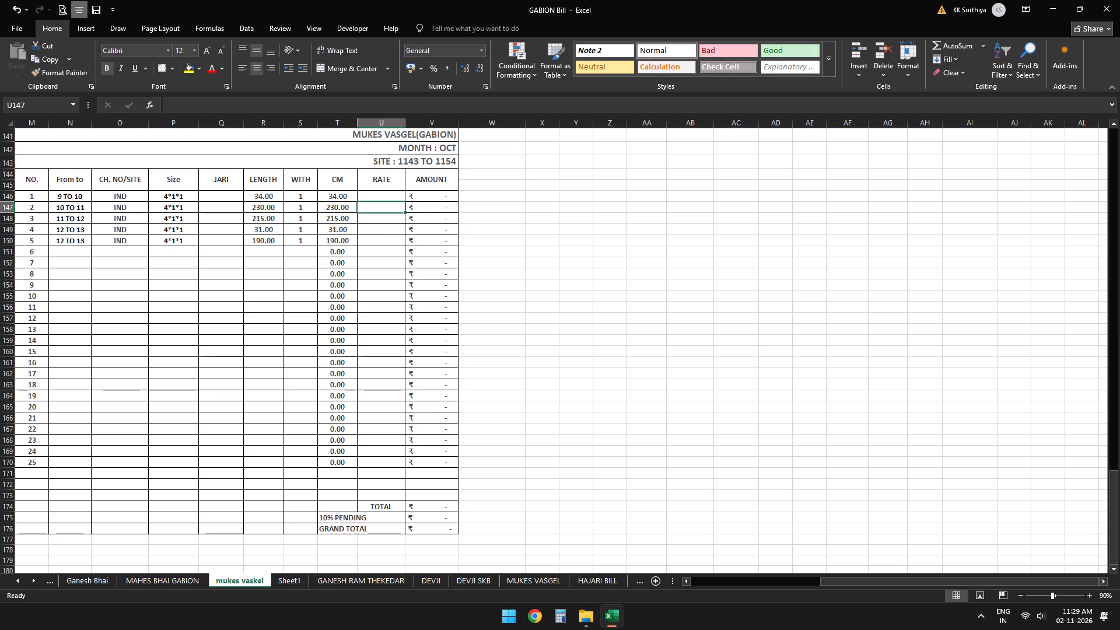
scroll(567, 260, "up", 1)
scroll(567, 260, "down", 3)
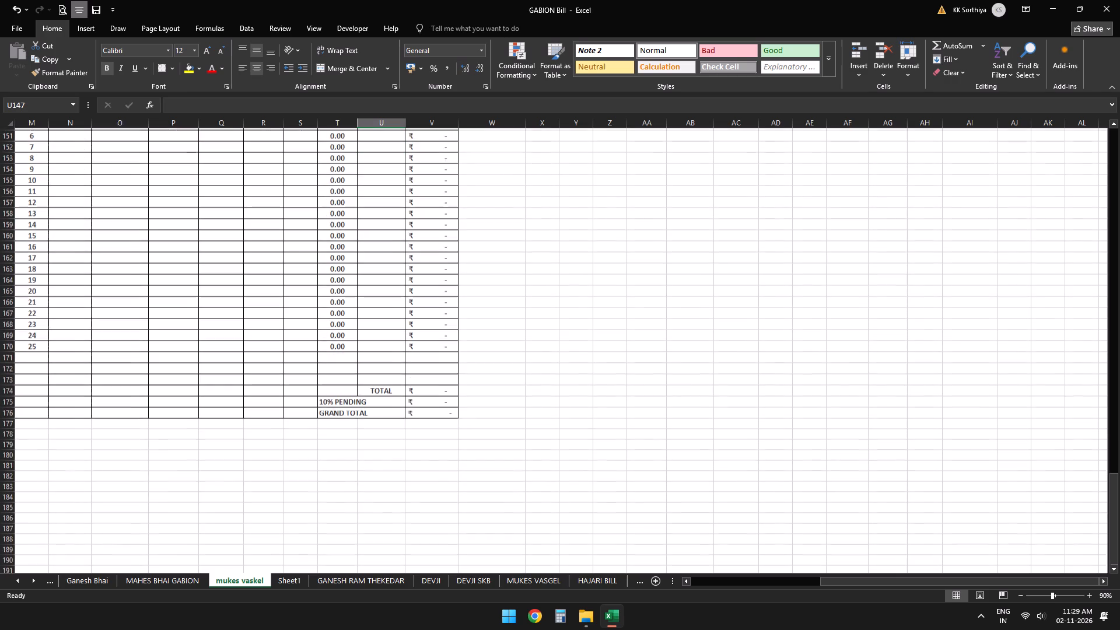
scroll(567, 260, "up", 11)
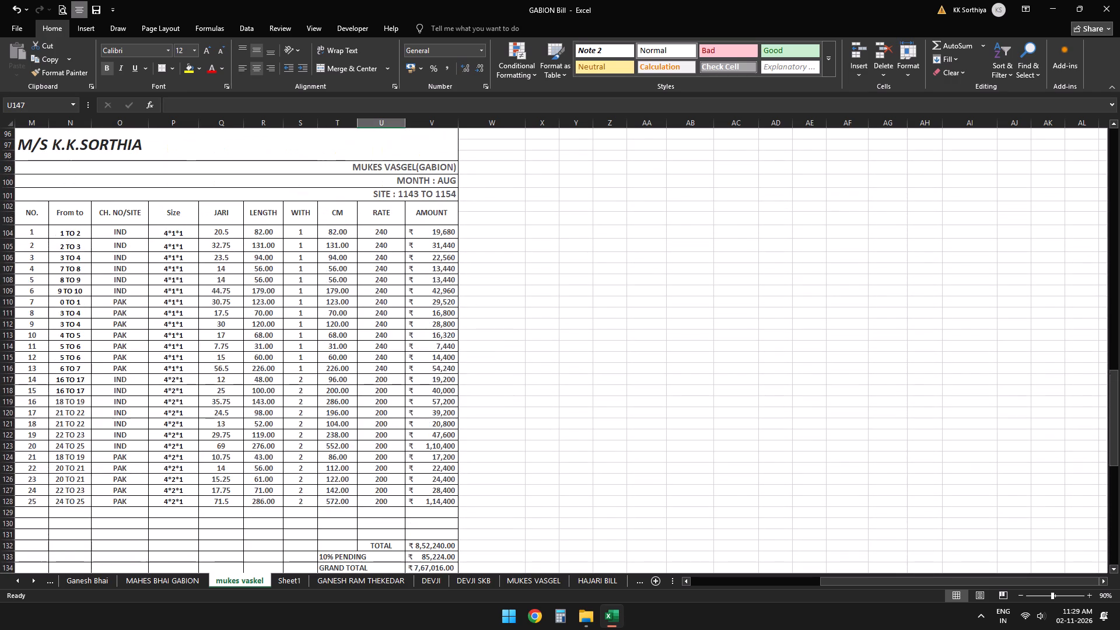
scroll(567, 260, "down", 3)
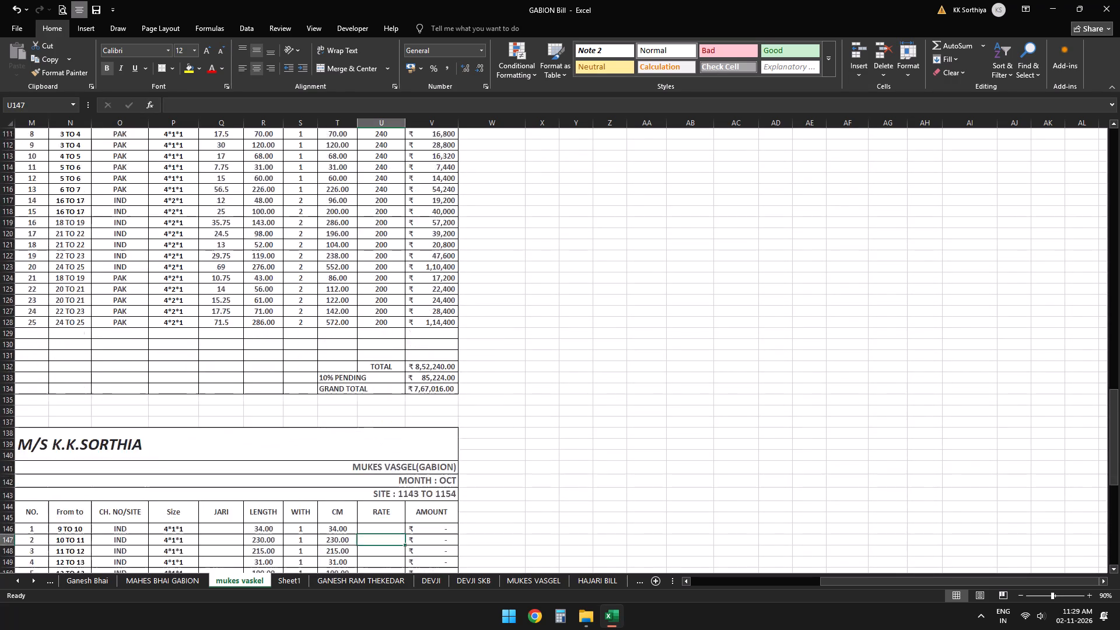
scroll(567, 260, "down", 3)
scroll(426, 487, "down", 2)
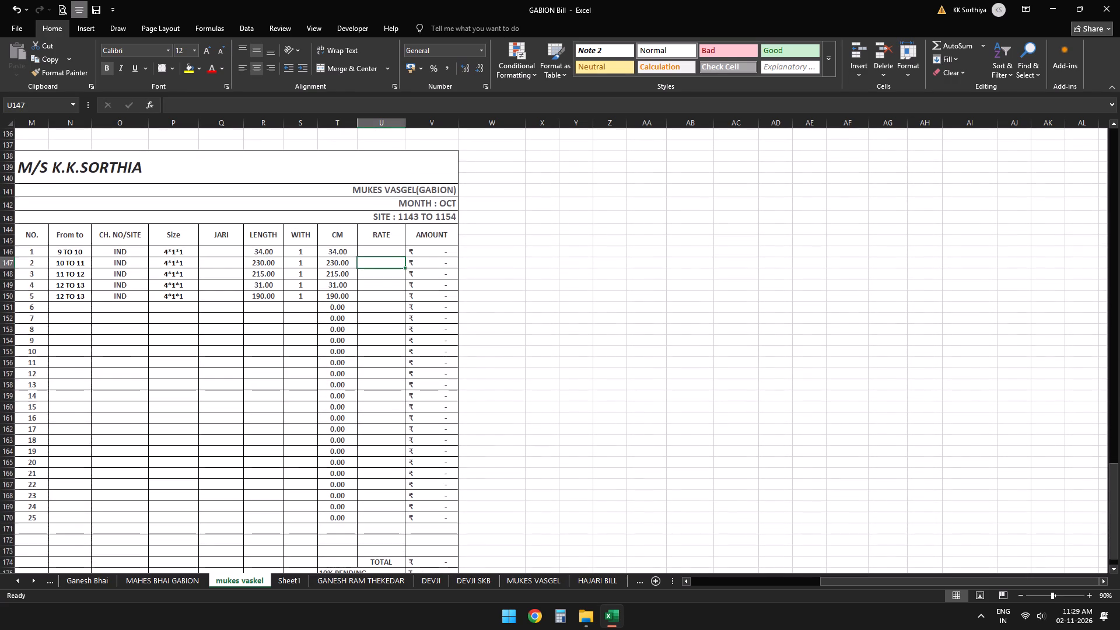
Enter the RATE 240 in U146:U150 for the five October entries.
key("Up")
type("240")
key("Down")
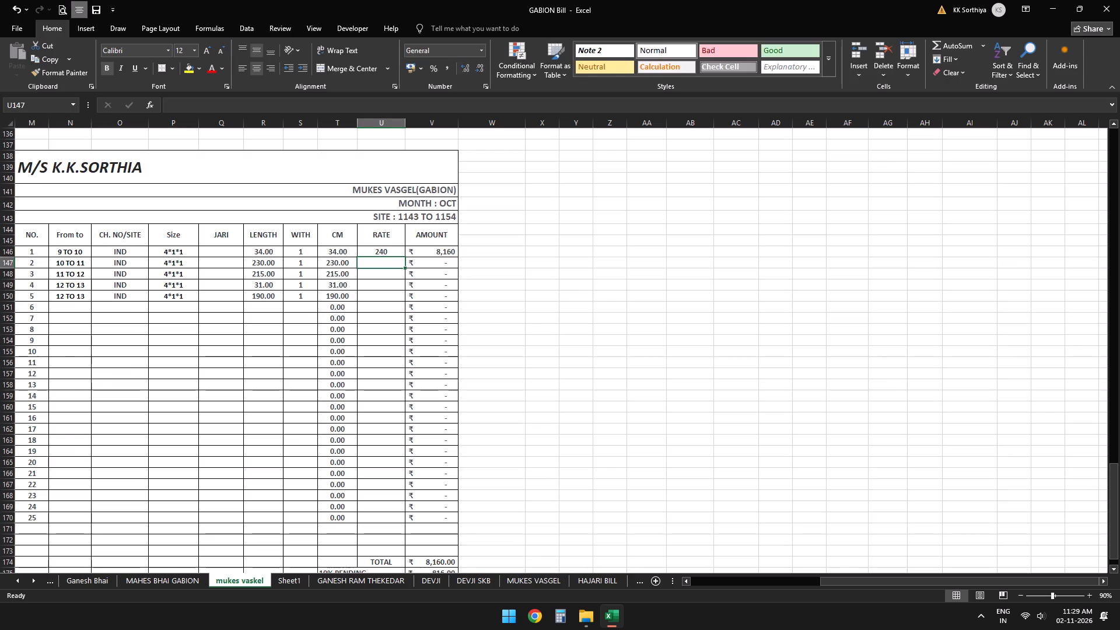
type("240")
key("Down")
type("240")
key("Down")
type("2470")
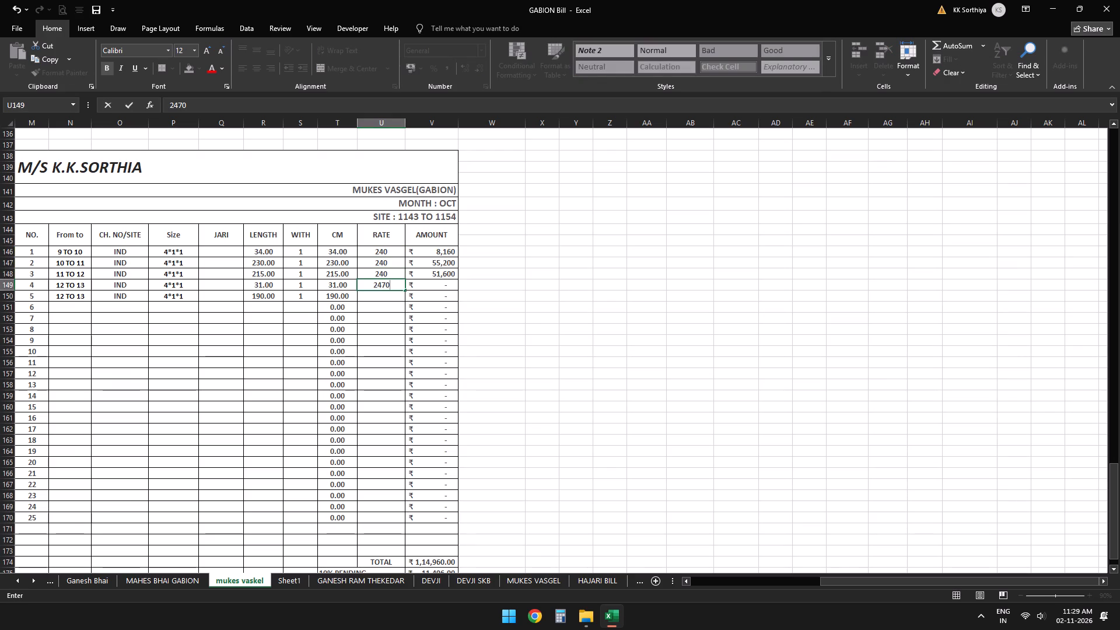
key("BackSpace")
key("BackSpace")
key("0")
key("Down")
type("240")
key("Down")
key("Left")
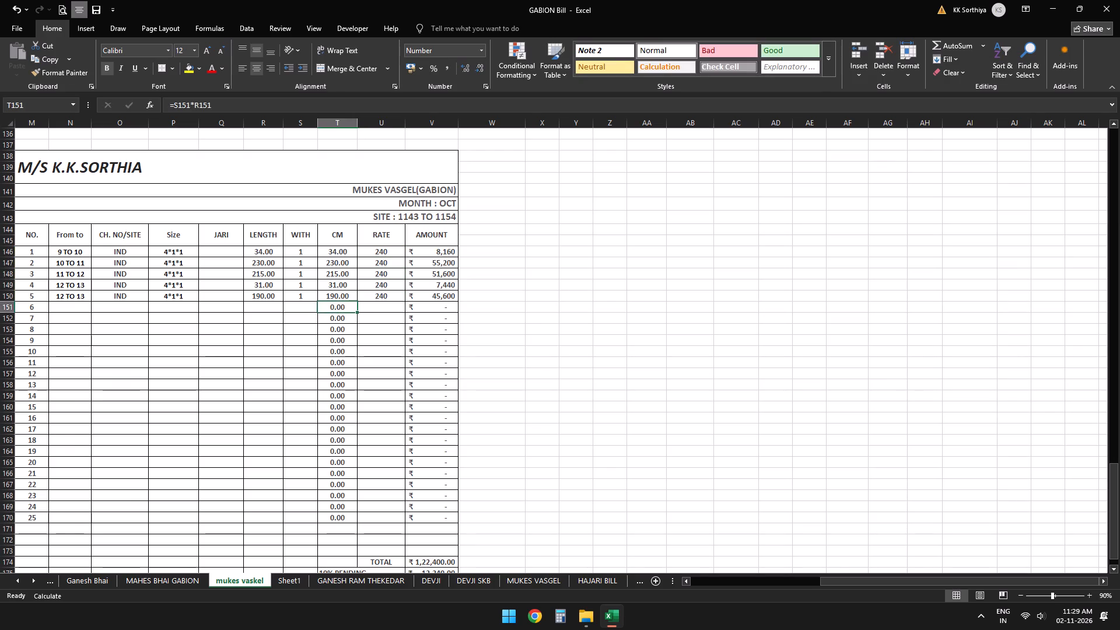
Save the workbook.
key("ctrl+s")
Enter the From to ranges 5 TO 6 and 9 TO 10 for entries 6 and 7 in N151:N152.
key("Left")
key("Left")
key("Left")
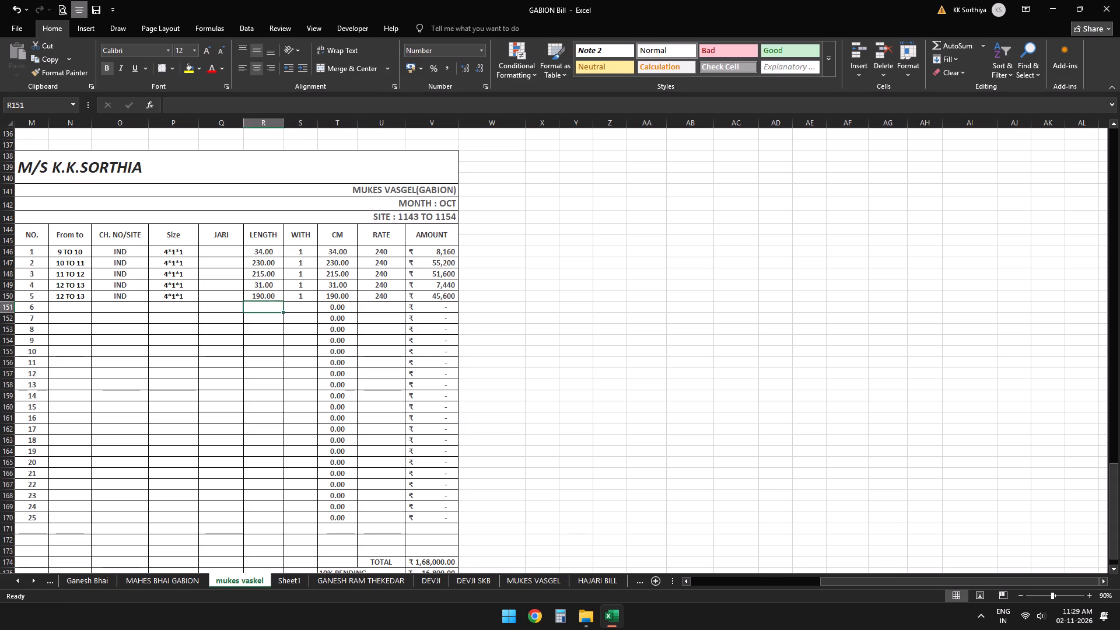
key("Left")
key("Left")
key("Left")
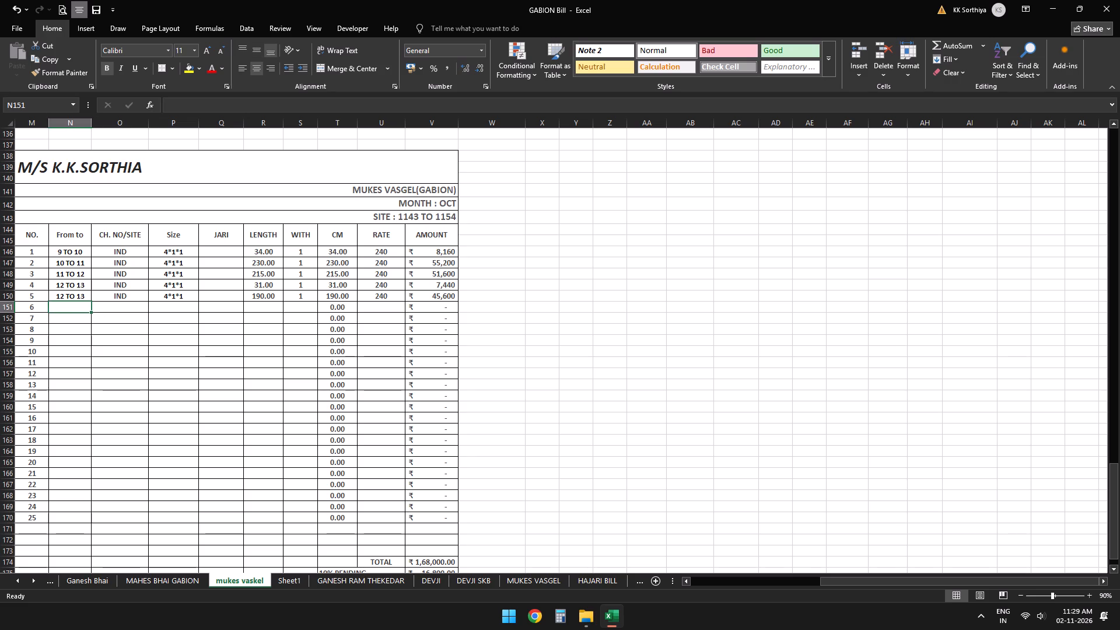
type("5 T")
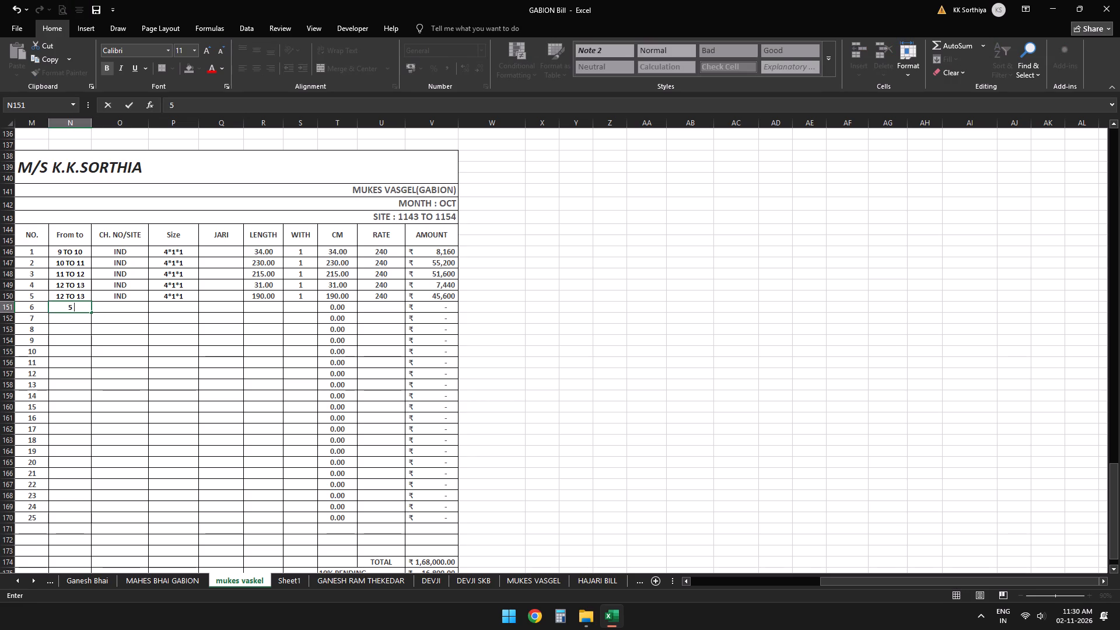
key("o")
key("space")
type("6")
key("Return")
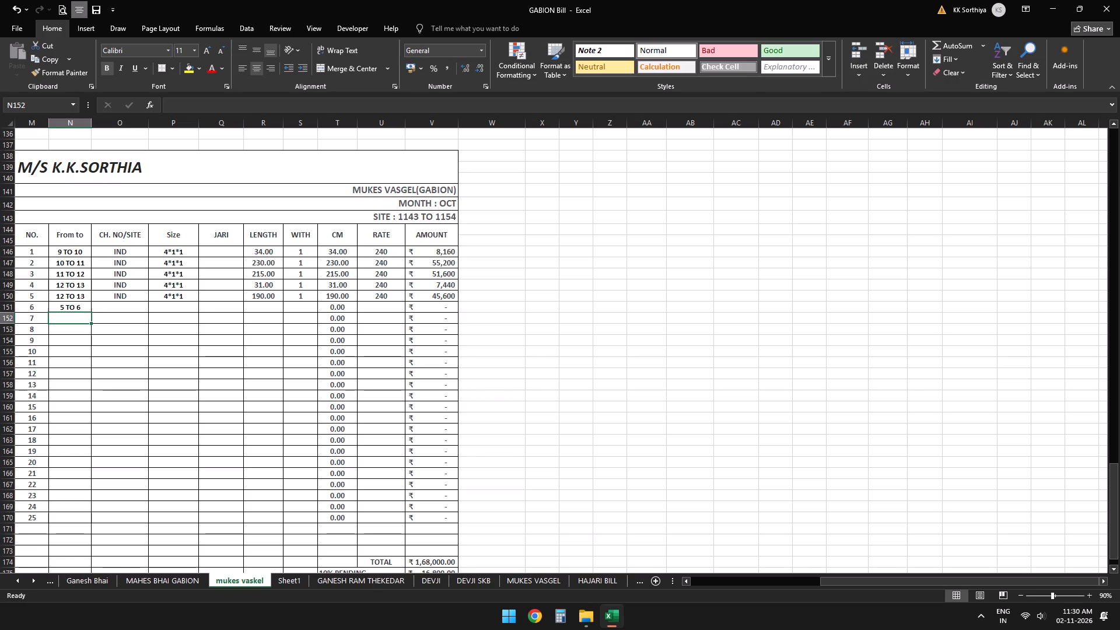
type("9 TO")
key("Return")
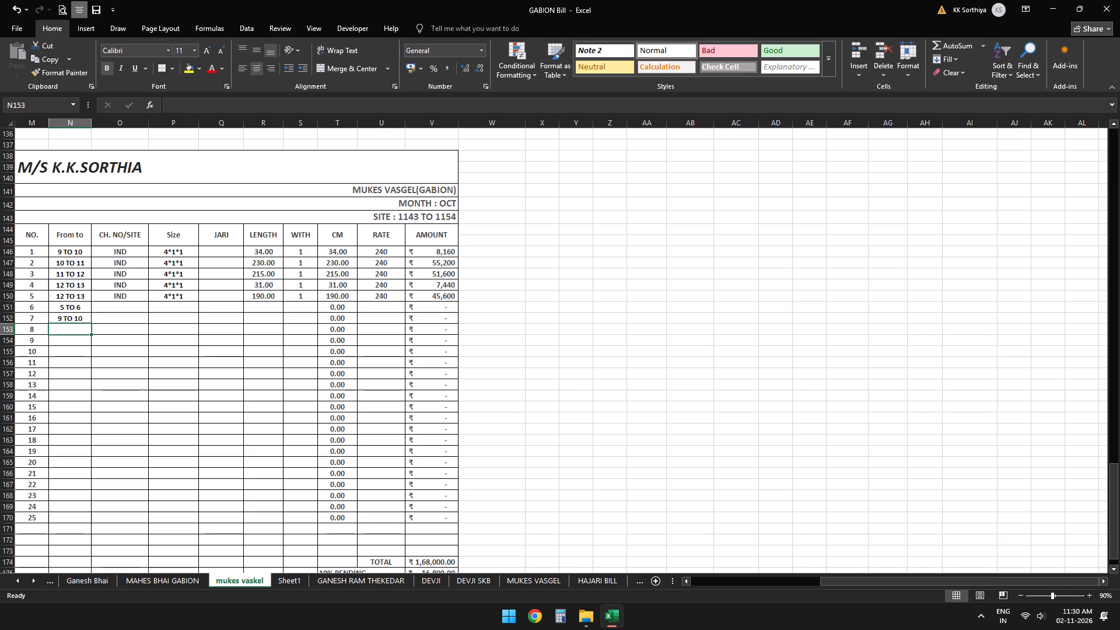
Enter the From to ranges 13 TO 14, 14 TO 15 and 22 TO 23 for entries 8 to 10 in N153:N155.
type("13")
key("space")
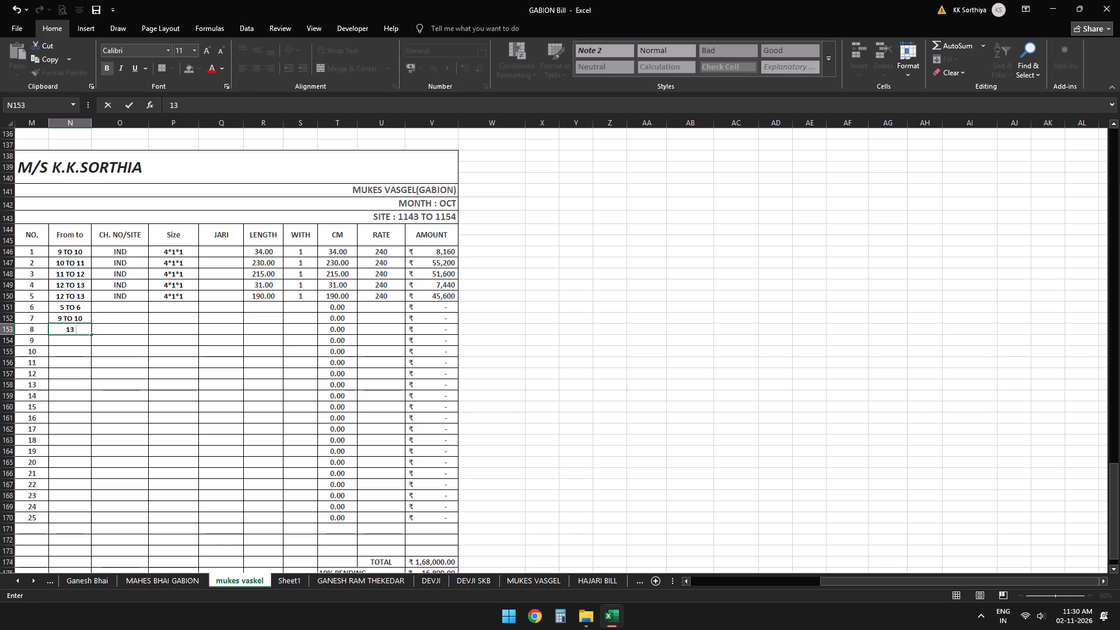
type("TO")
key("space")
type("`1")
key("BackSpace")
key("BackSpace")
type("14")
key("Return")
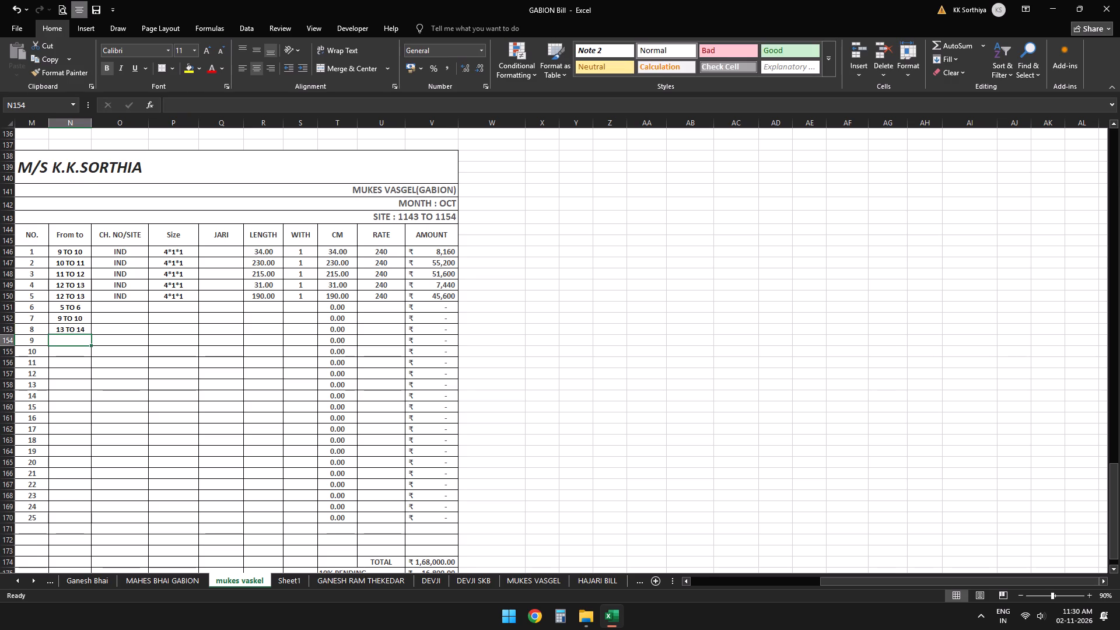
type("14")
key("space")
type("TO")
key("space")
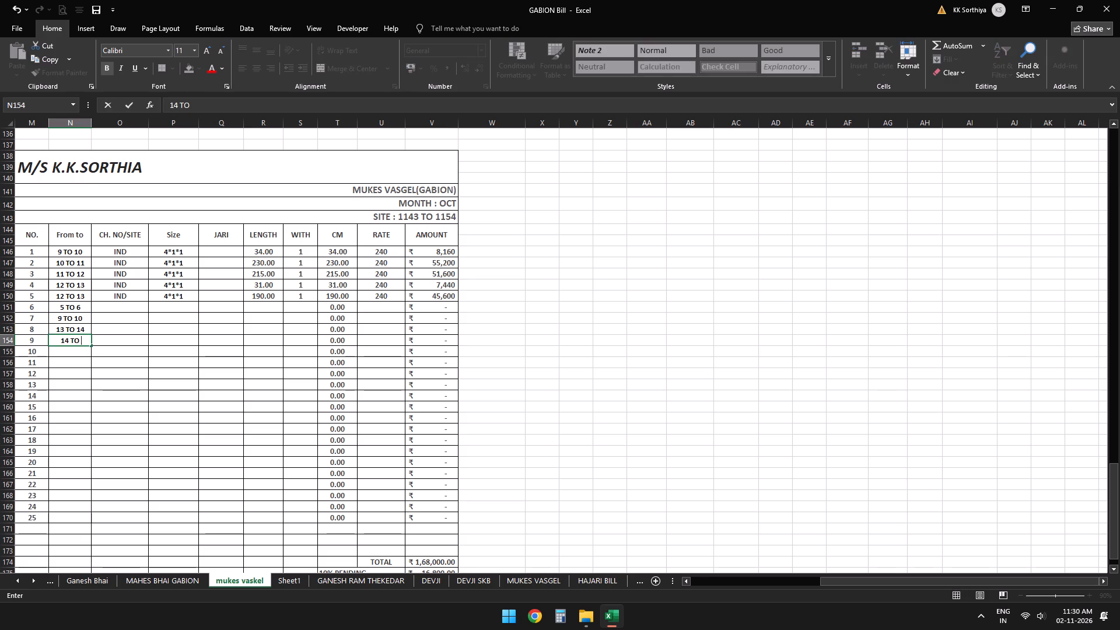
type("15")
key("Return")
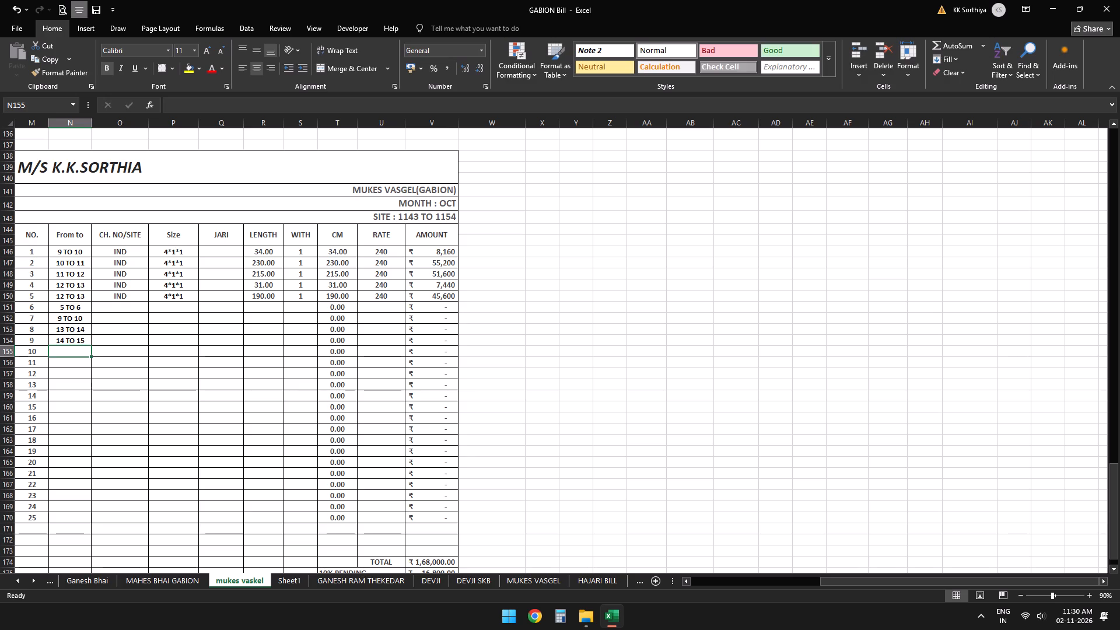
key("1")
key("BackSpace")
type("22 TO")
key("space")
type("23")
key("Right")
Select entry no. 6's site cell O151 and save the workbook.
key("Up")
key("Up")
key("Up")
key("Up")
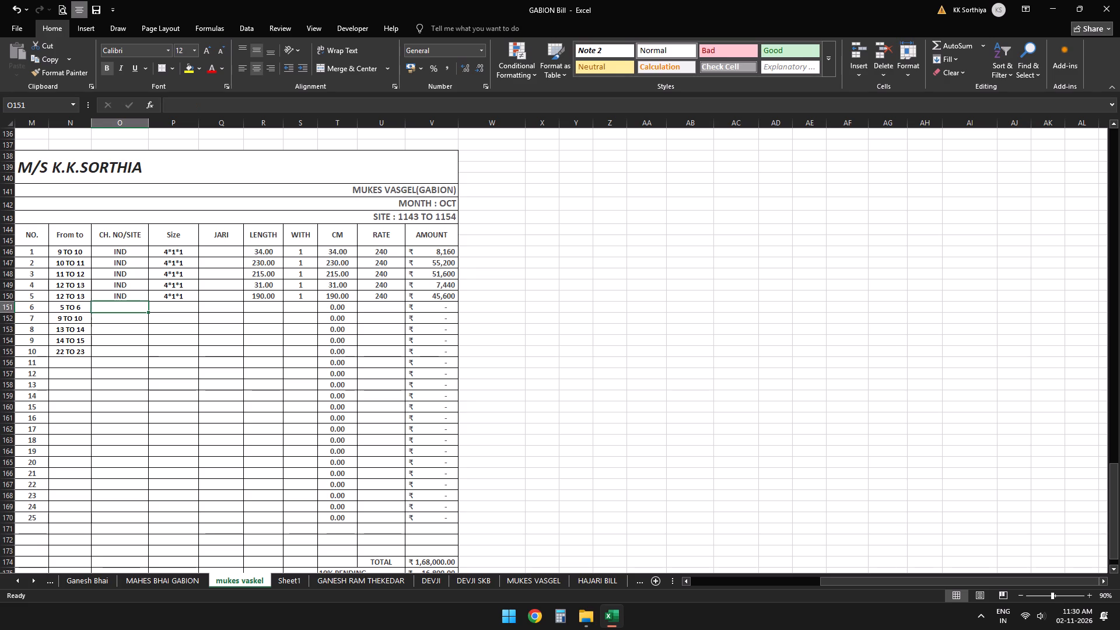
key("ctrl+s")
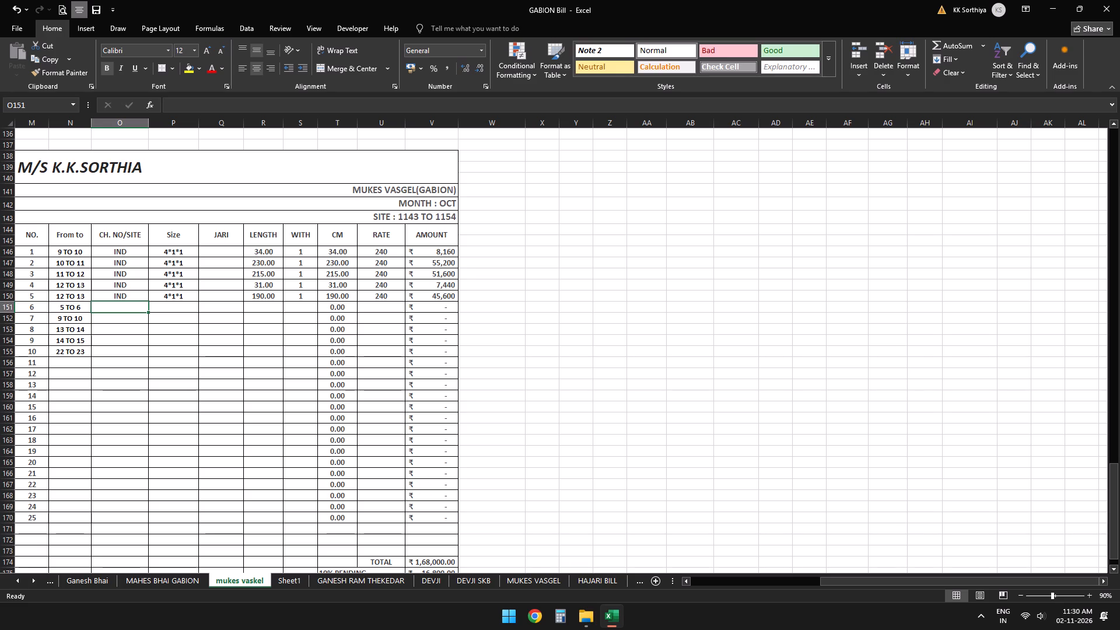
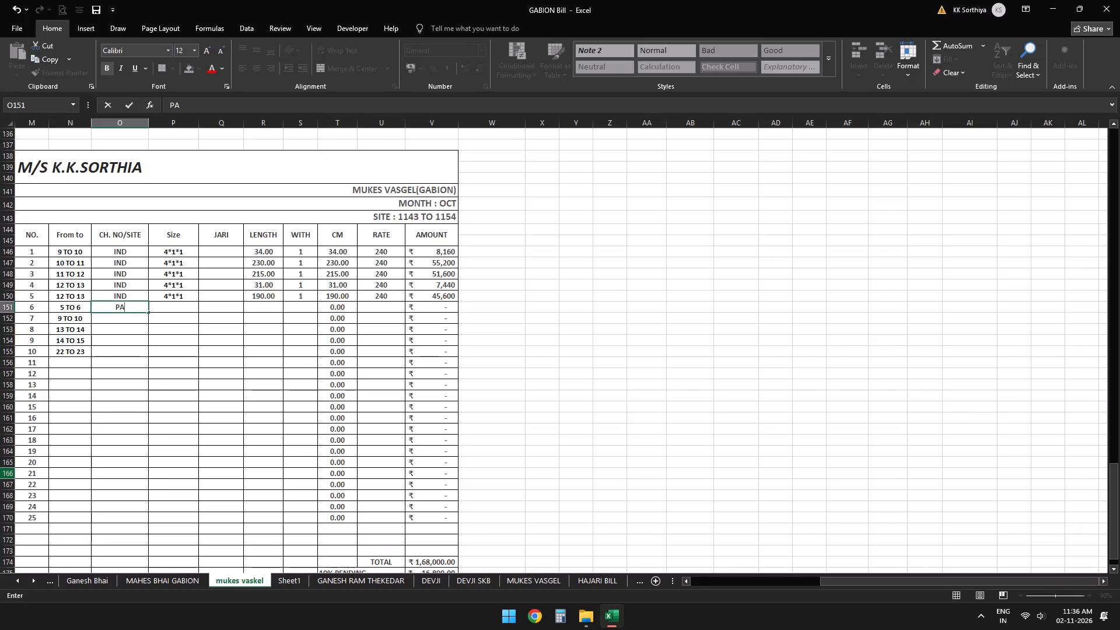
Enter the site PAK for entries 6 to 10 in O151:O155.
key("k")
key("Return")
key("p")
key("Return")
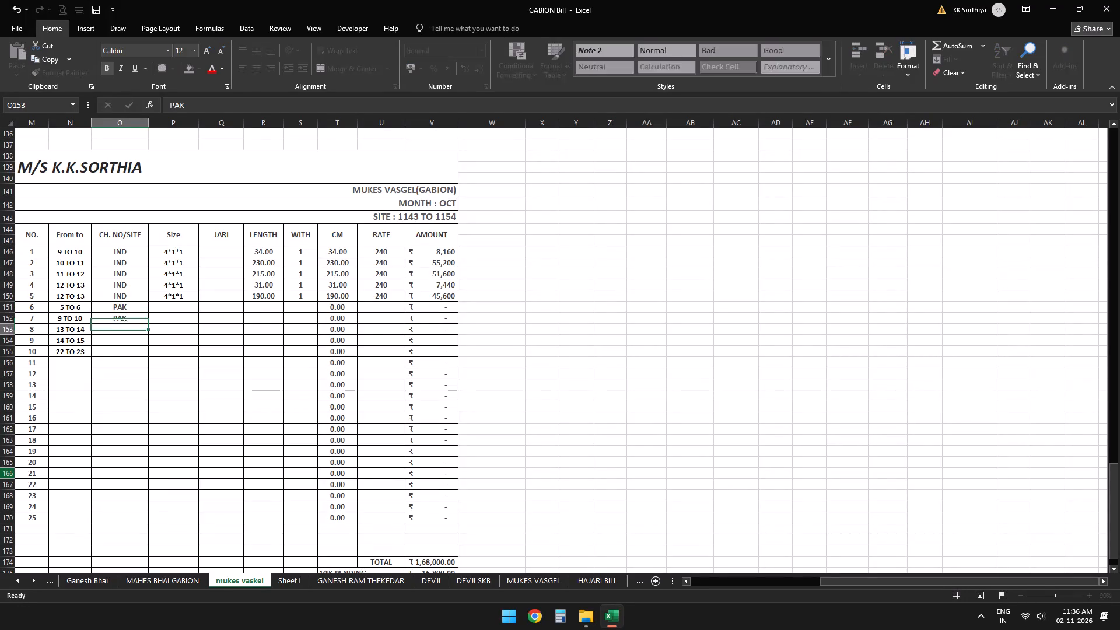
key("p")
key("Return")
key("p")
key("Return")
key("p")
key("Return")
Copy the size 4*1*1 from entry 5's cell P150 down to entries 6 to 10 in P151:P155.
key("Up")
key("Right")
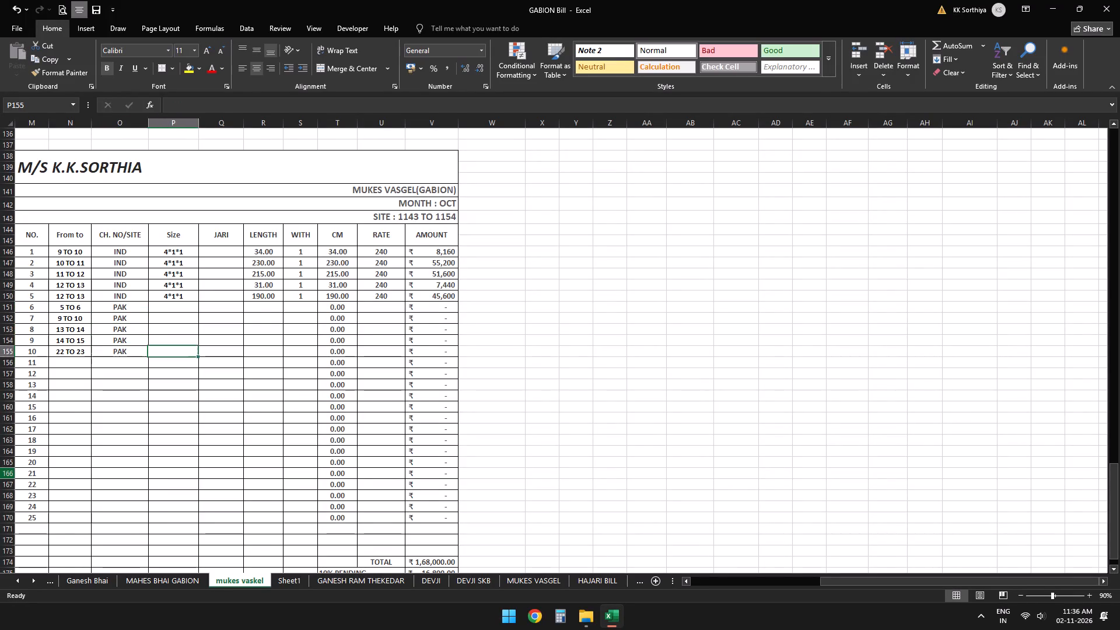
key("Up")
key("Up")
key("Up")
key("Up")
key("Up")
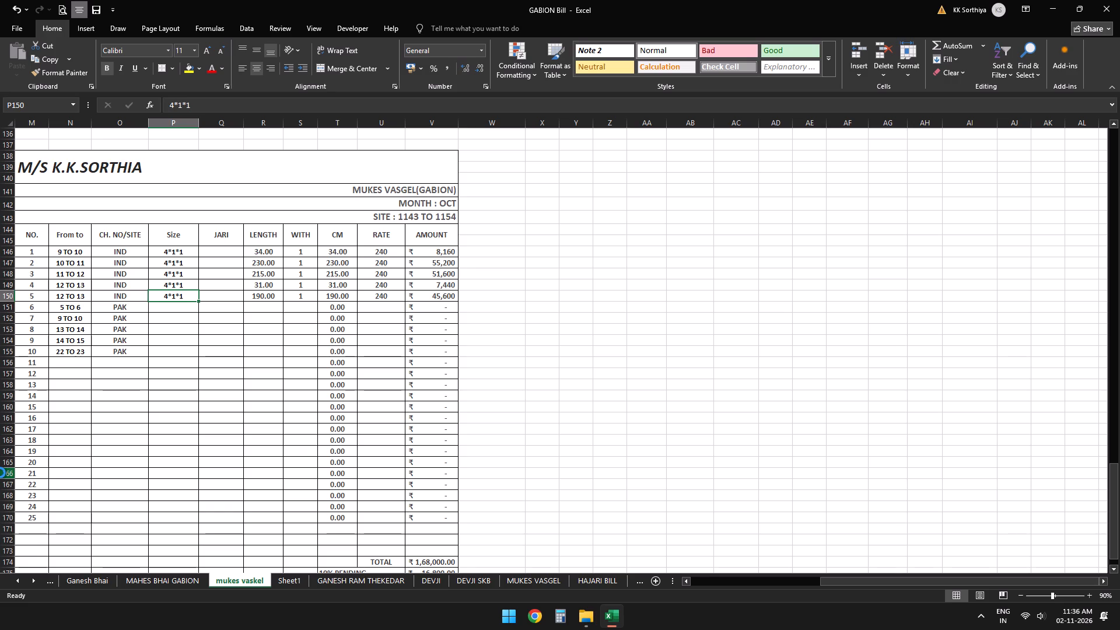
key("ctrl+c")
key("shift+Down")
key("shift+Down")
key("shift+Down")
key("shift+Down")
key("shift+Down")
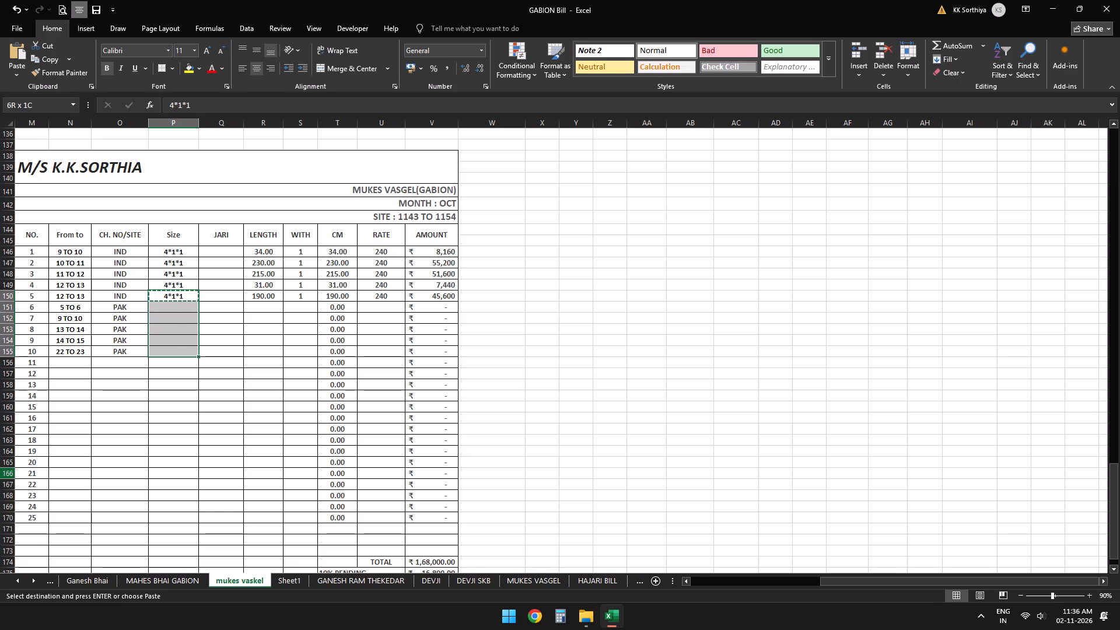
key("Return")
Enter the lengths 30, 94, 222, 286 and 265 for entries 6 to 10 in R151:R155.
key("Right")
key("Right")
key("Down")
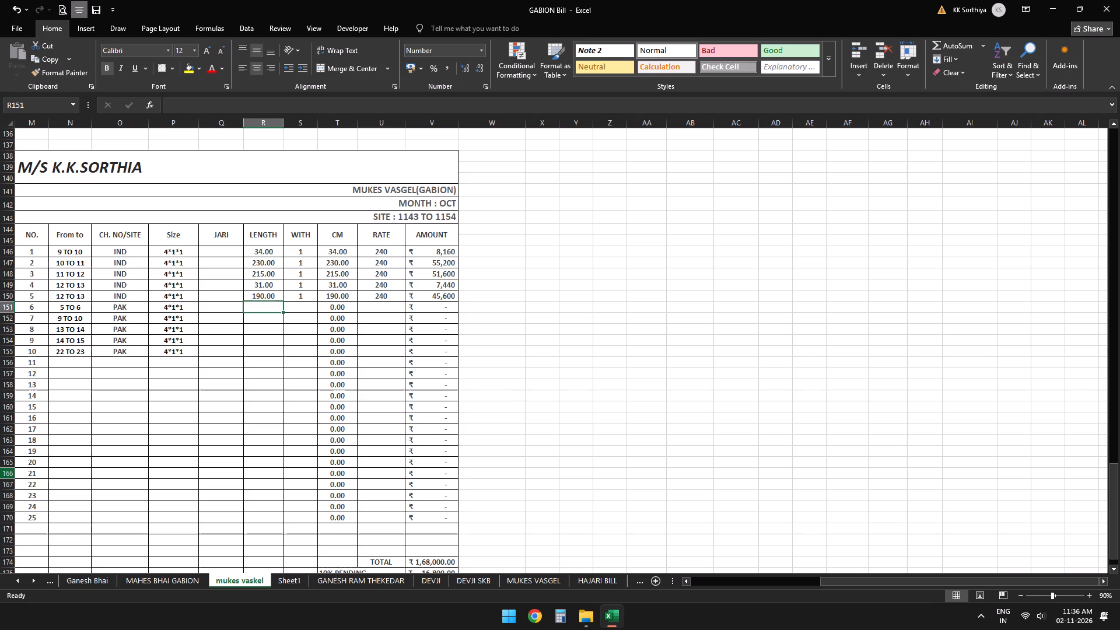
type("30")
key("Down")
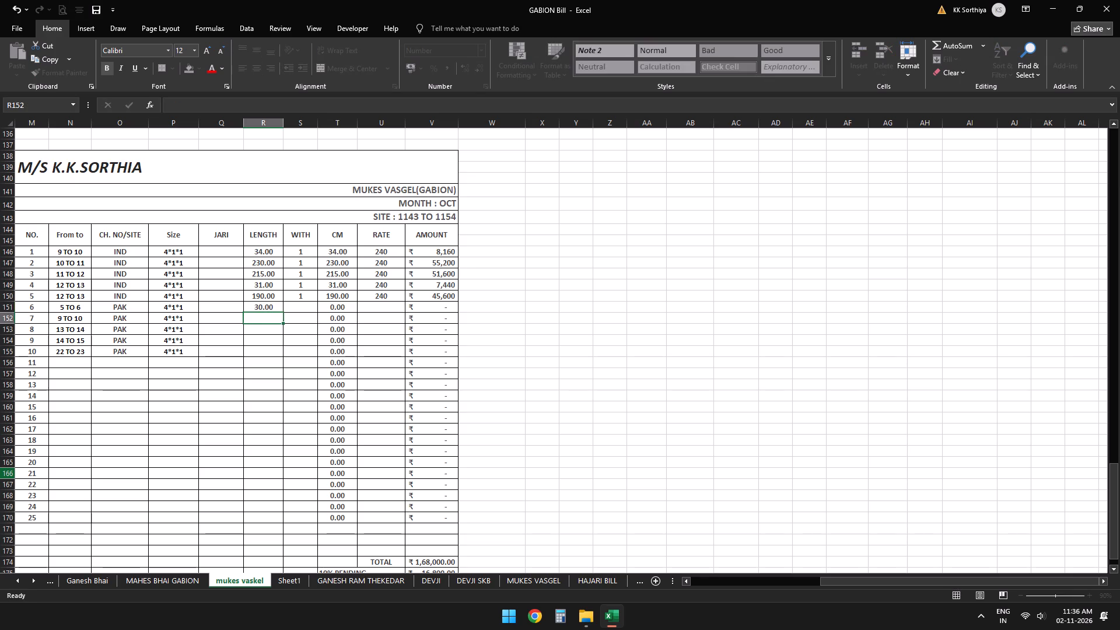
type("94")
key("Down")
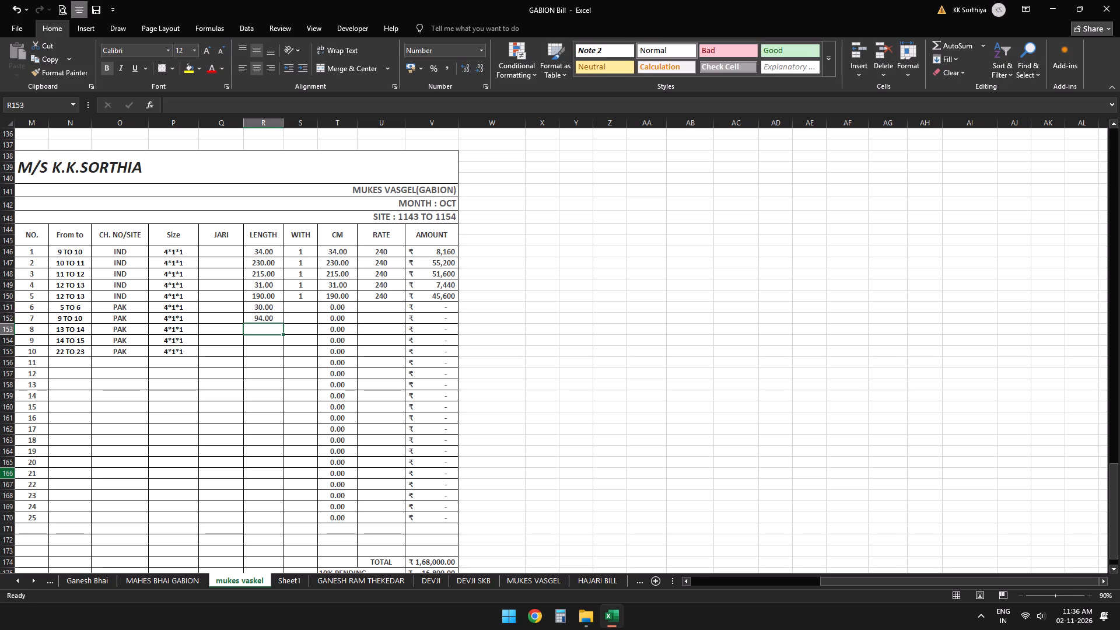
type("222")
key("Down")
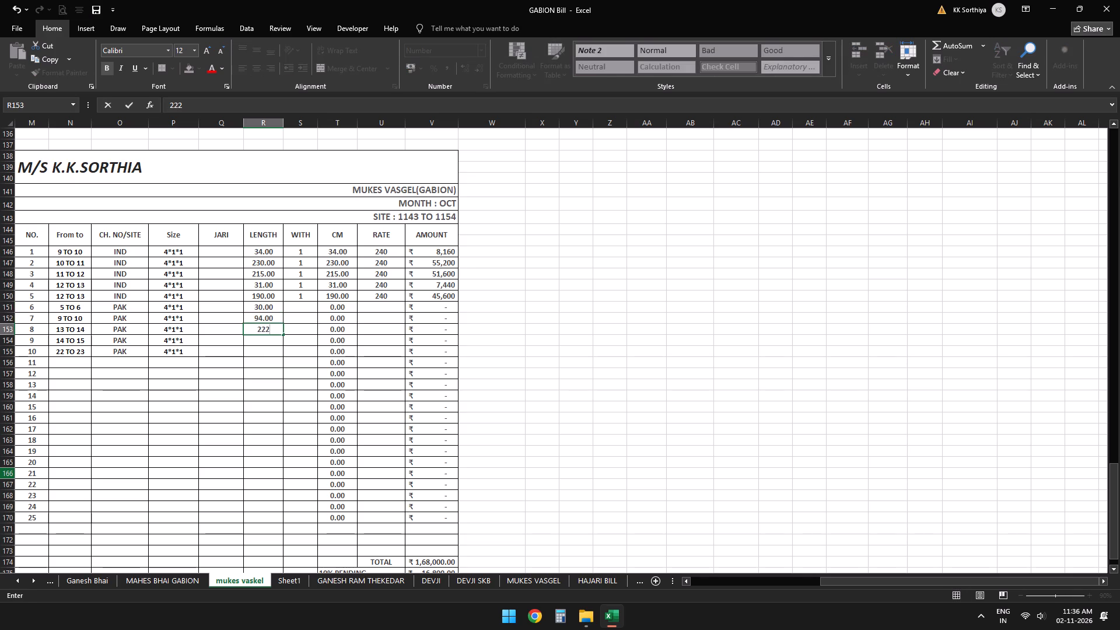
type("286")
key("Down")
type("265")
key("Left")
Enter 1 in the WITH column for entries 6 to 10 in S151:S155.
key("Right")
key("Right")
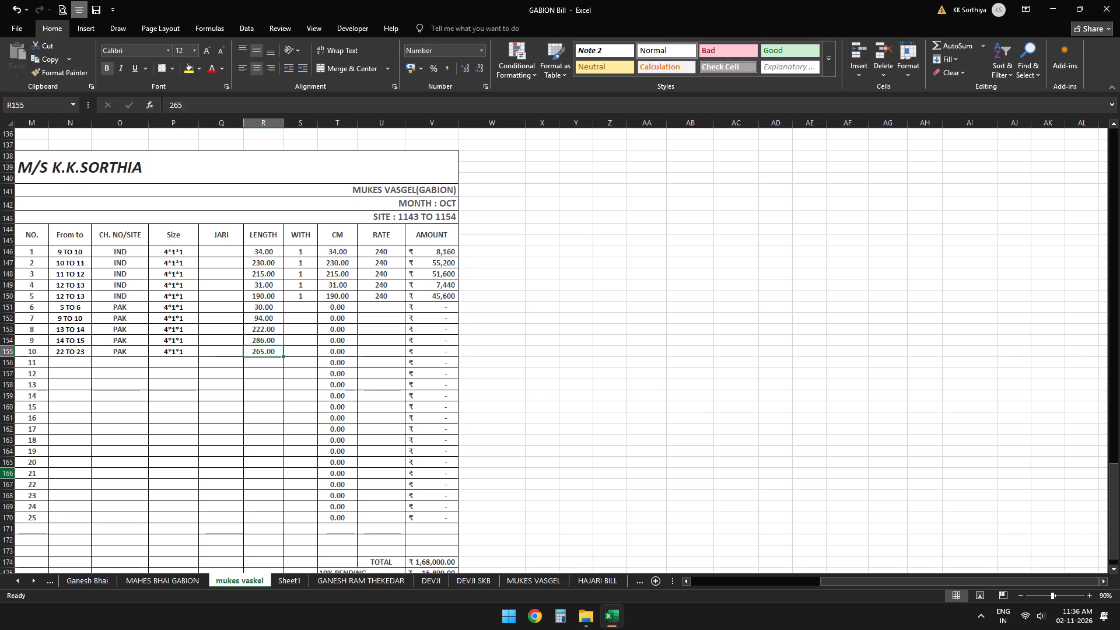
key("Up")
key("Up")
key("Up")
key("Up")
key("1")
key("Down")
key("1")
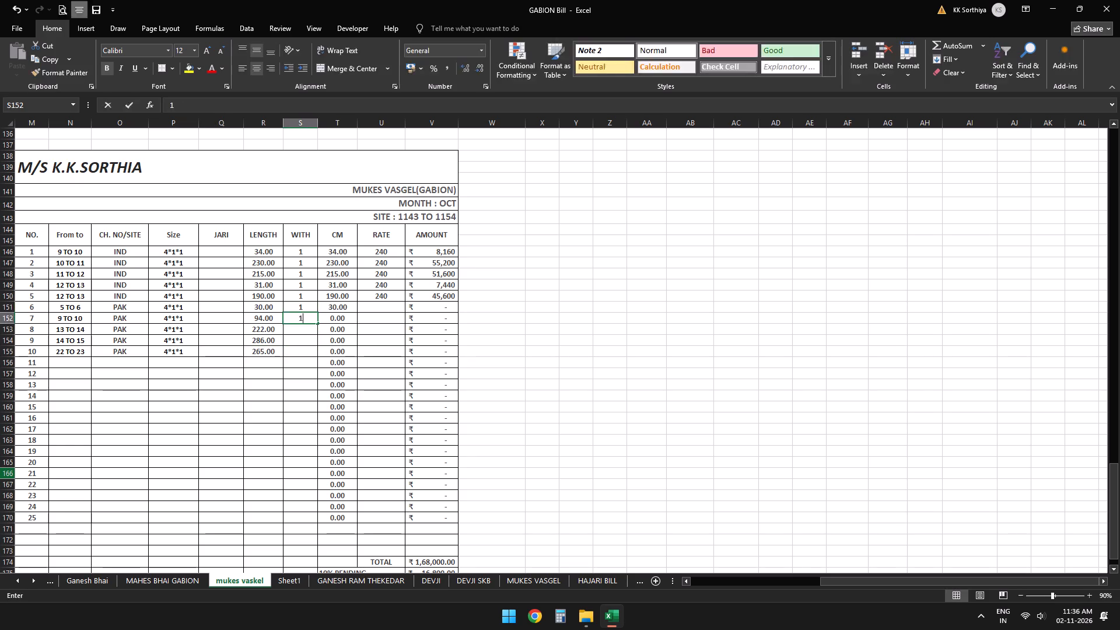
key("Down")
key("1")
key("Down")
key("1")
key("Down")
key("1")
key("Down")
Enter the rate 240 for entries 6 to 10 in U151:U155.
key("Right")
key("Up")
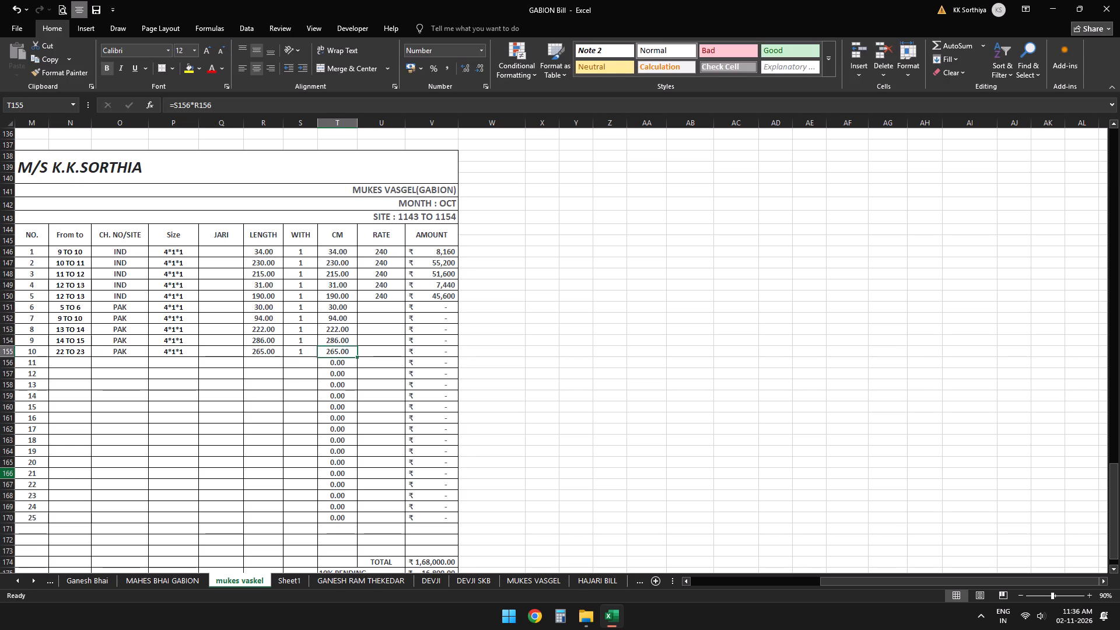
key("Right")
key("Up")
key("Up")
key("Up")
key("Up")
type("240")
key("Down")
type("240")
key("Down")
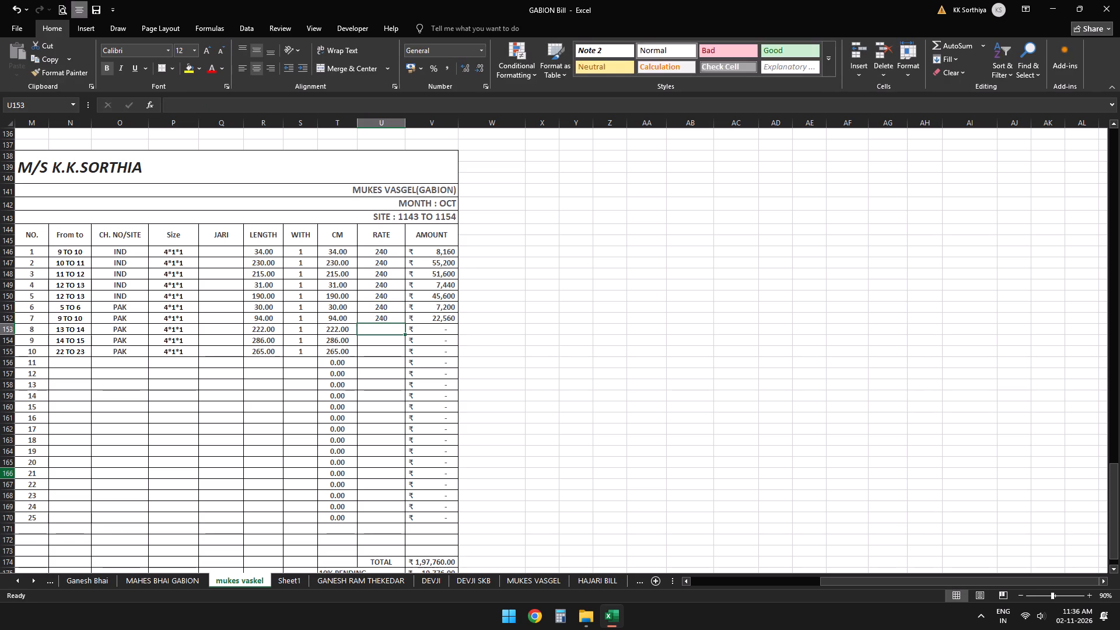
type("240")
key("Down")
type("240")
key("Down")
type("240")
key("Down")
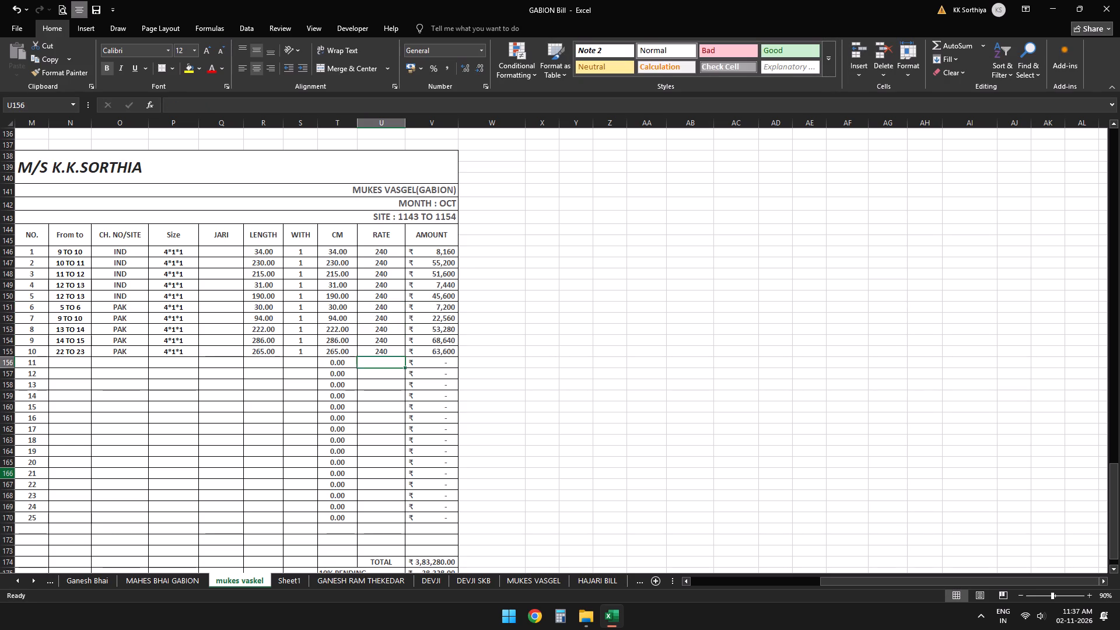
Select entry no. 1's JARI cell Q146.
key("Left")
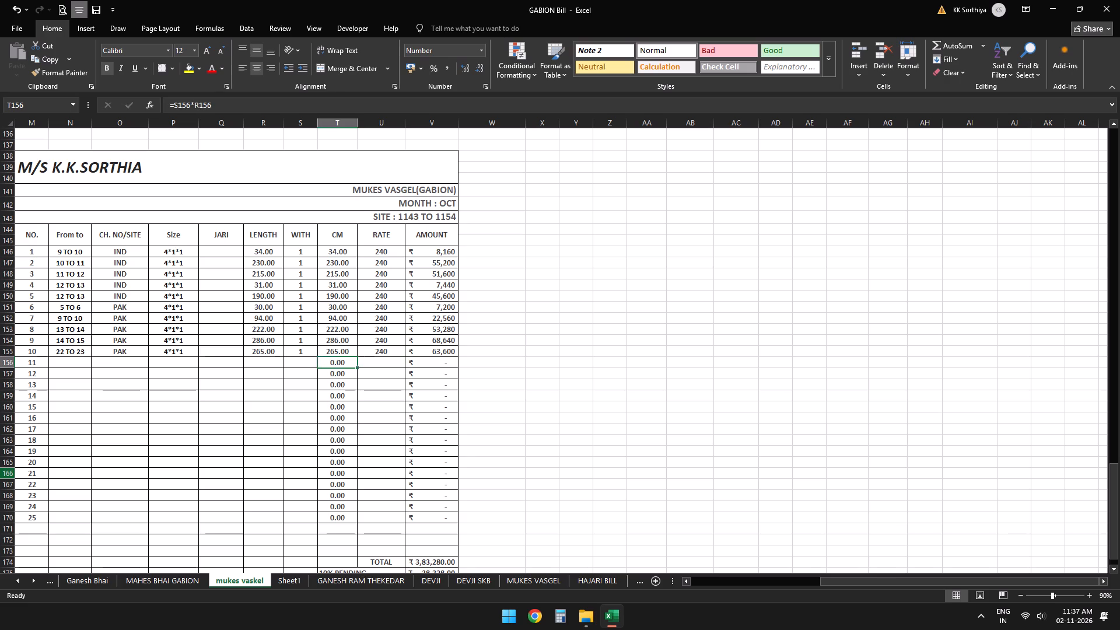
key("Up")
key("Left")
key("Left")
key("Left")
key("Up")
key("Up")
key("Up")
key("Up")
key("Up")
key("Up")
key("Up")
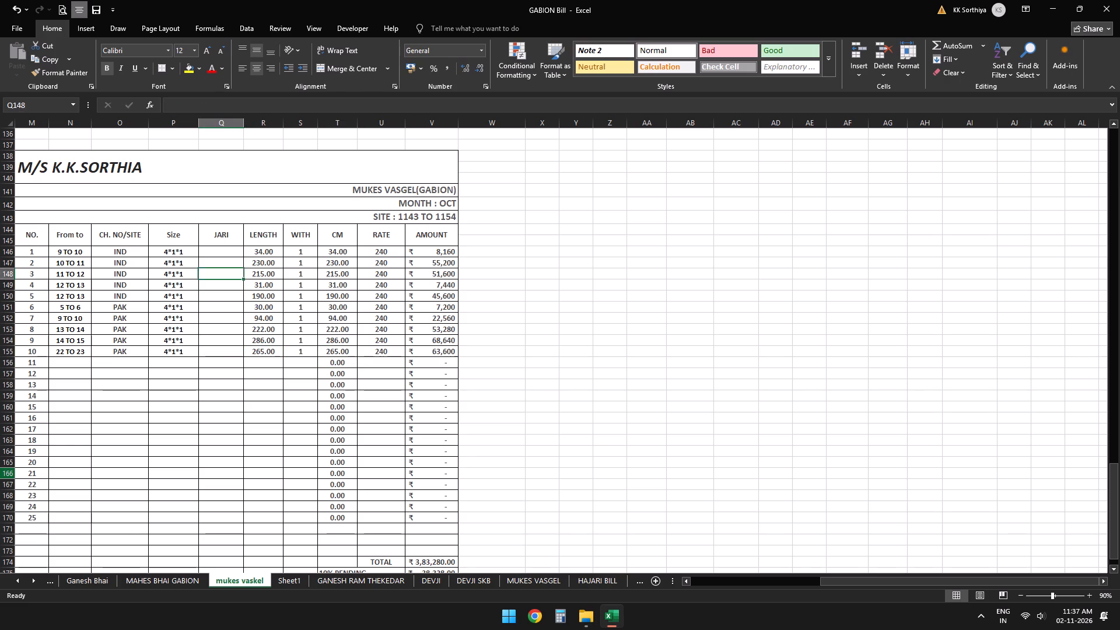
key("Up")
key("Up")
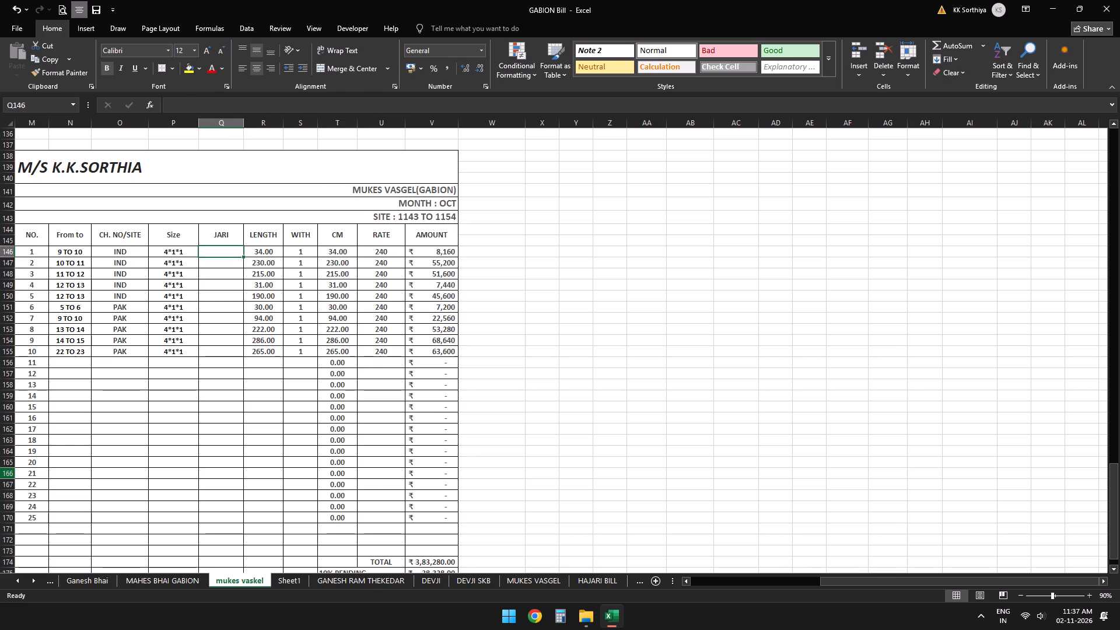
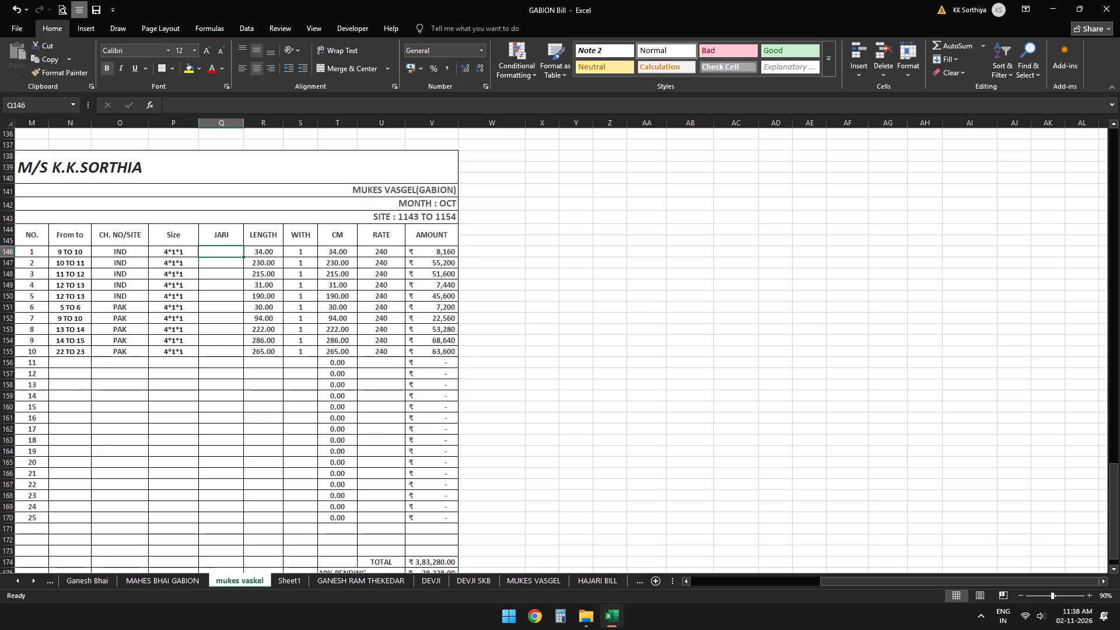
Enter the JARI values 8, 57, 53, 7 and 47 for the IND entries 1 to 5 in Q146:Q150.
scroll(278, 335, "up", 5)
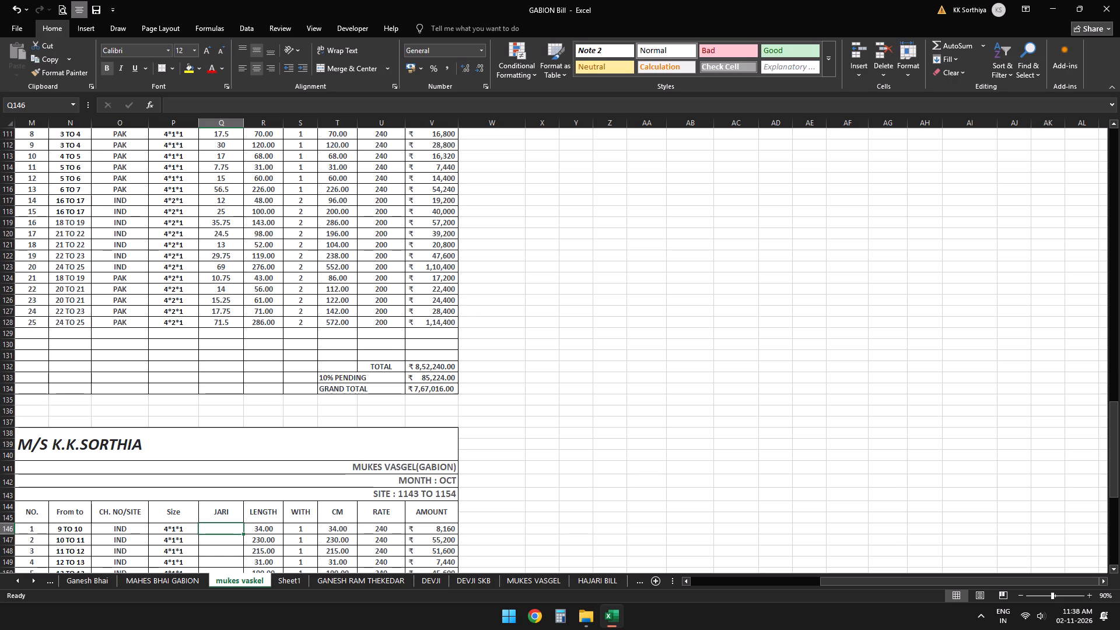
scroll(269, 380, "down", 4)
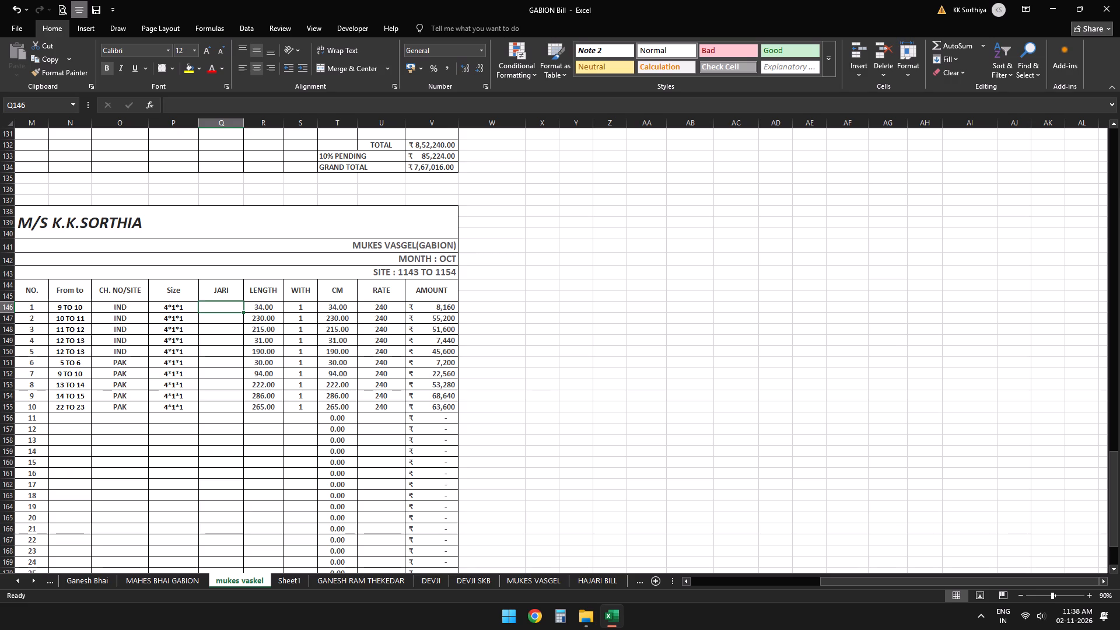
key("8")
key("Down")
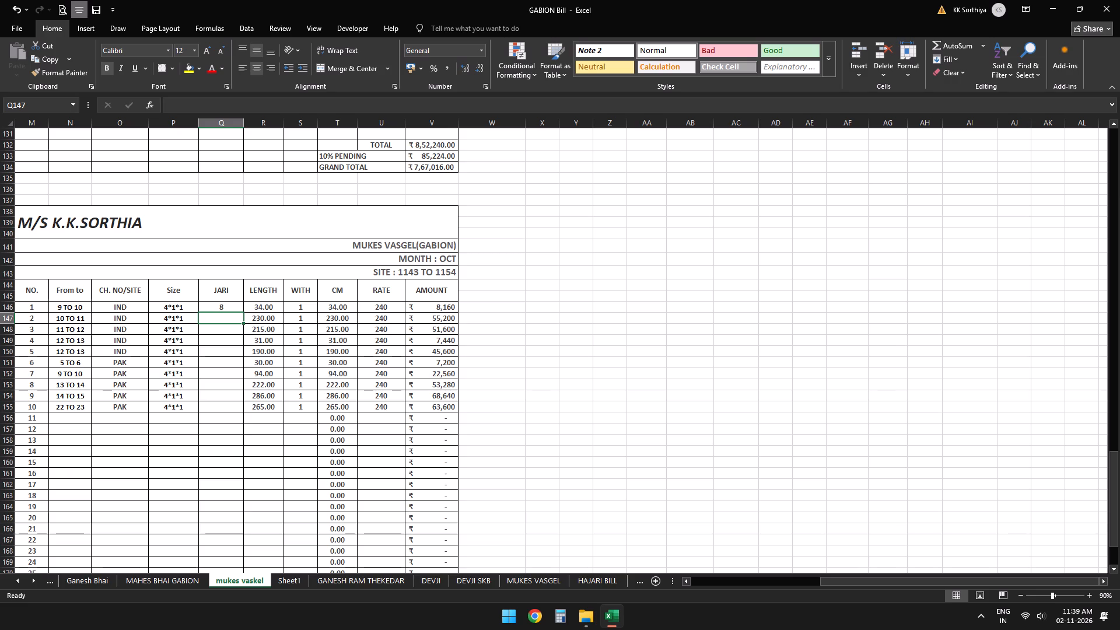
type("57")
key("Down")
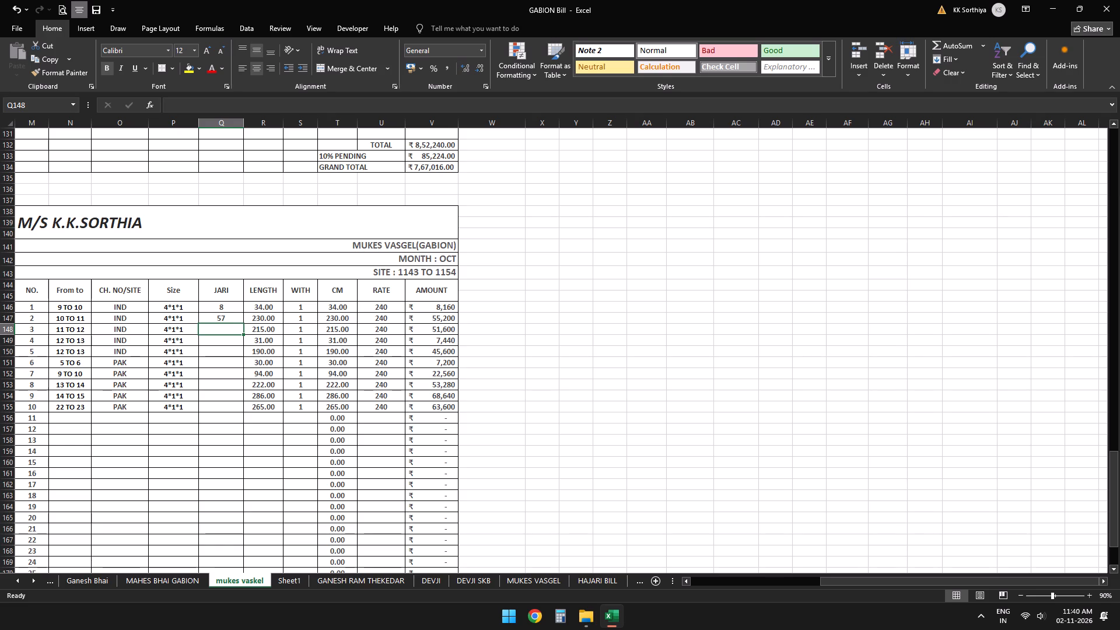
type("53")
key("Down")
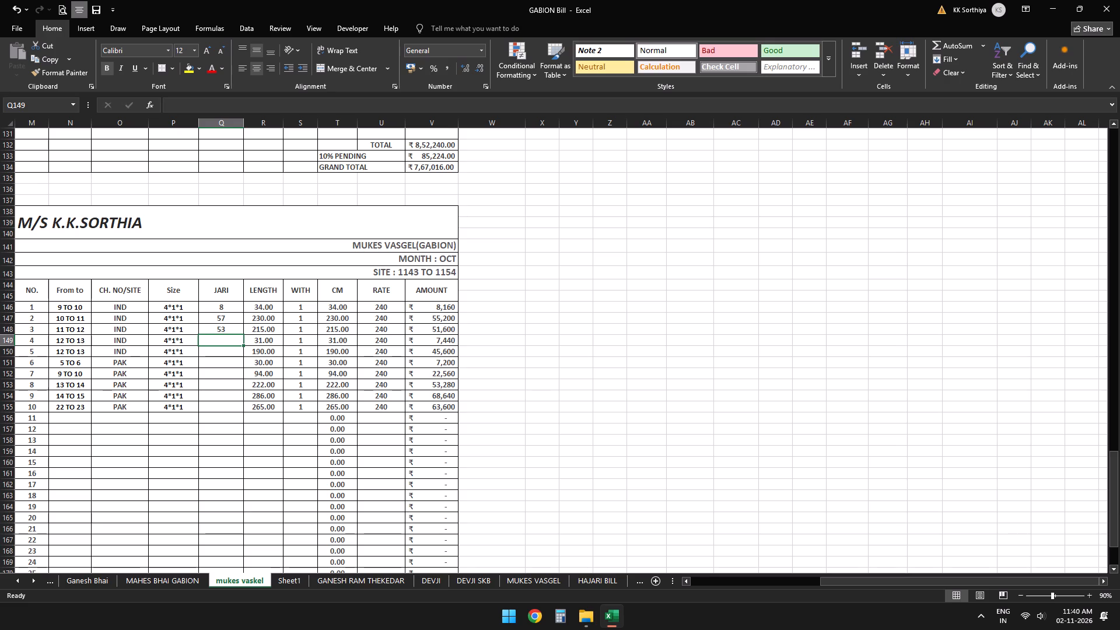
key("7")
key("Down")
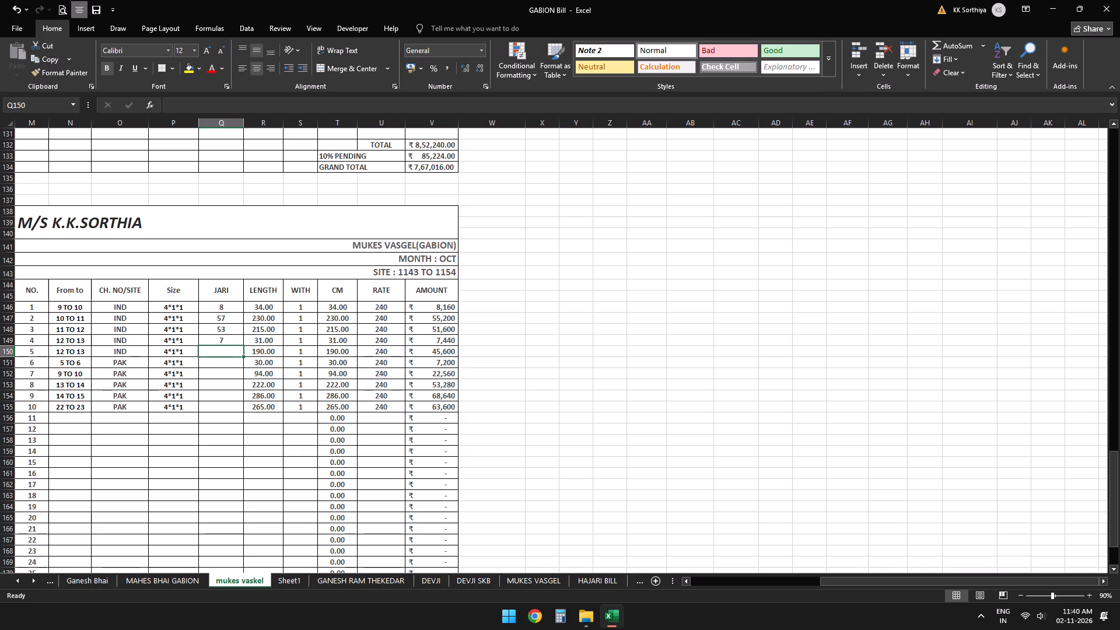
type("47")
key("Down")
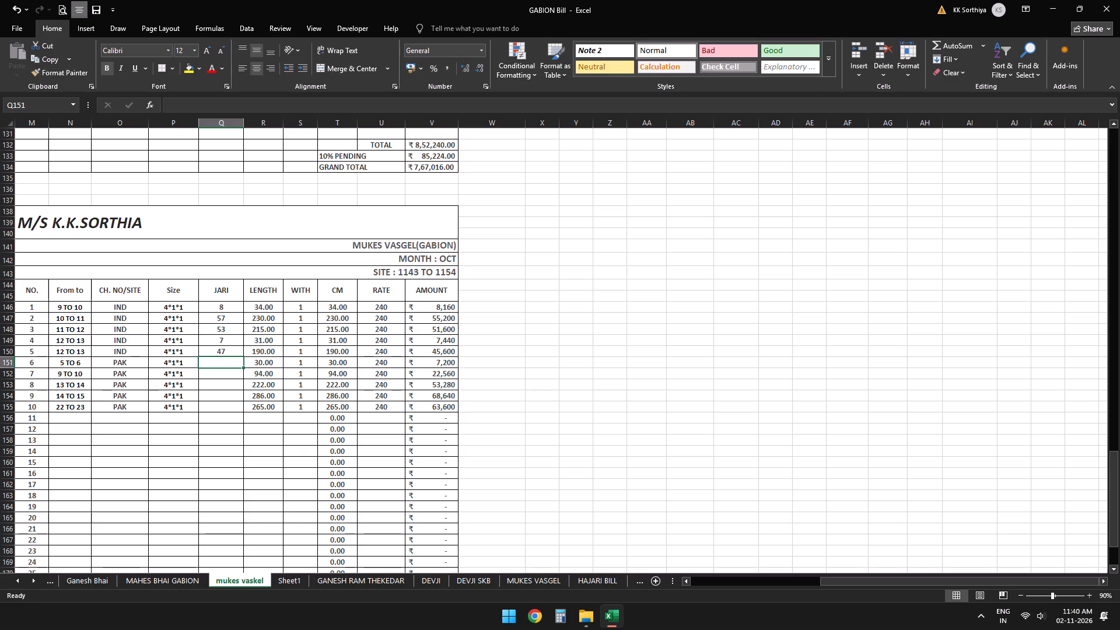
Enter the JARI values 7 and 23 for the PAK entries 6 and 7 in Q151:Q152.
key("7")
key("Down")
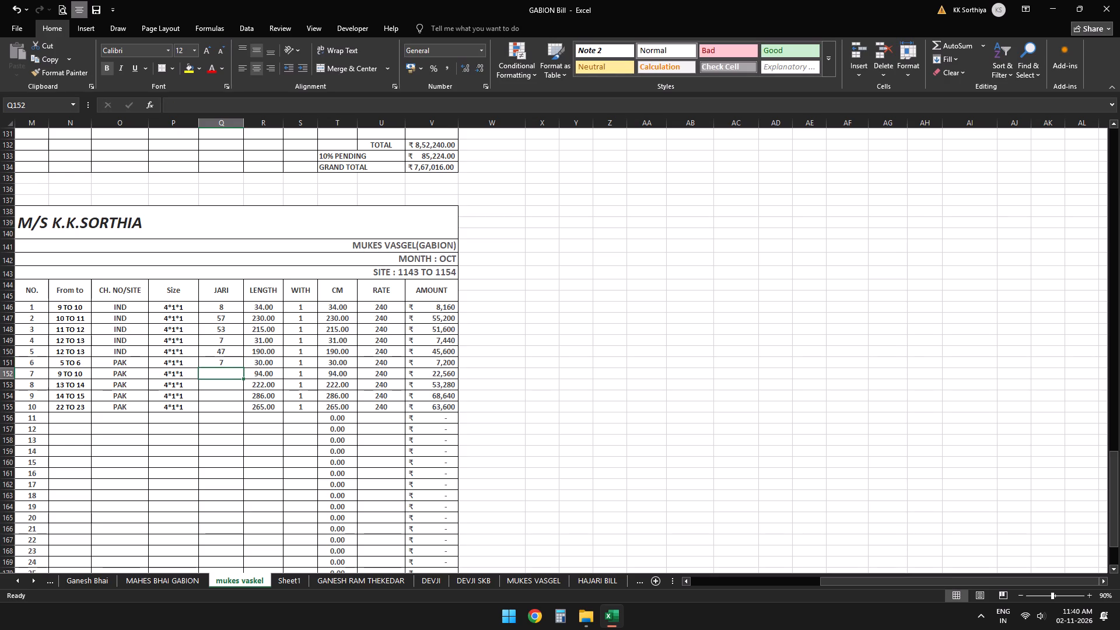
type("23")
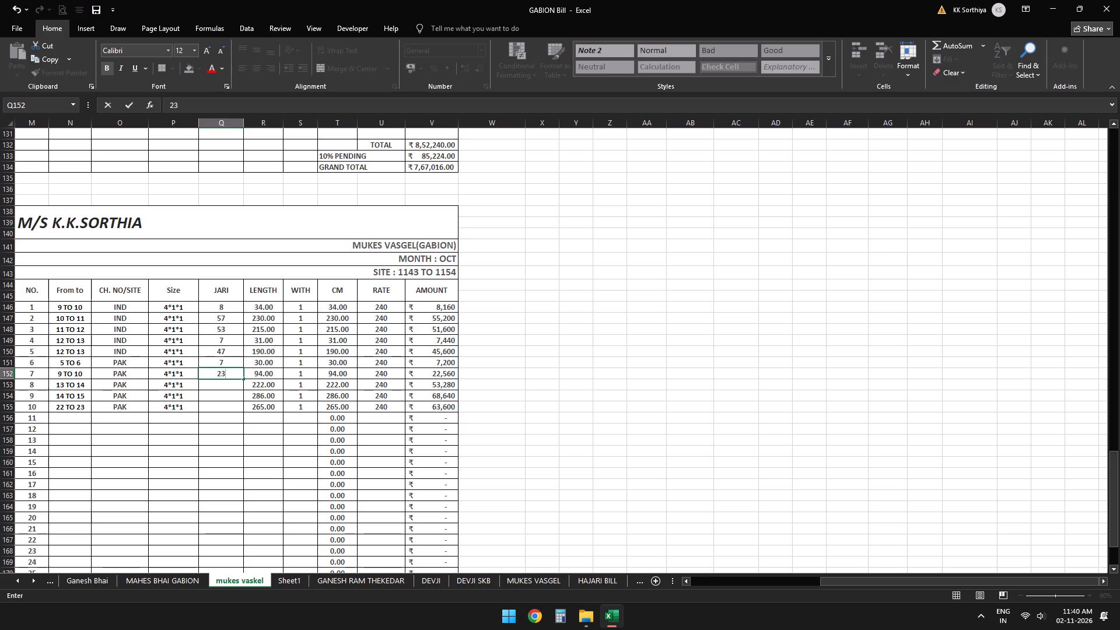
key("Down")
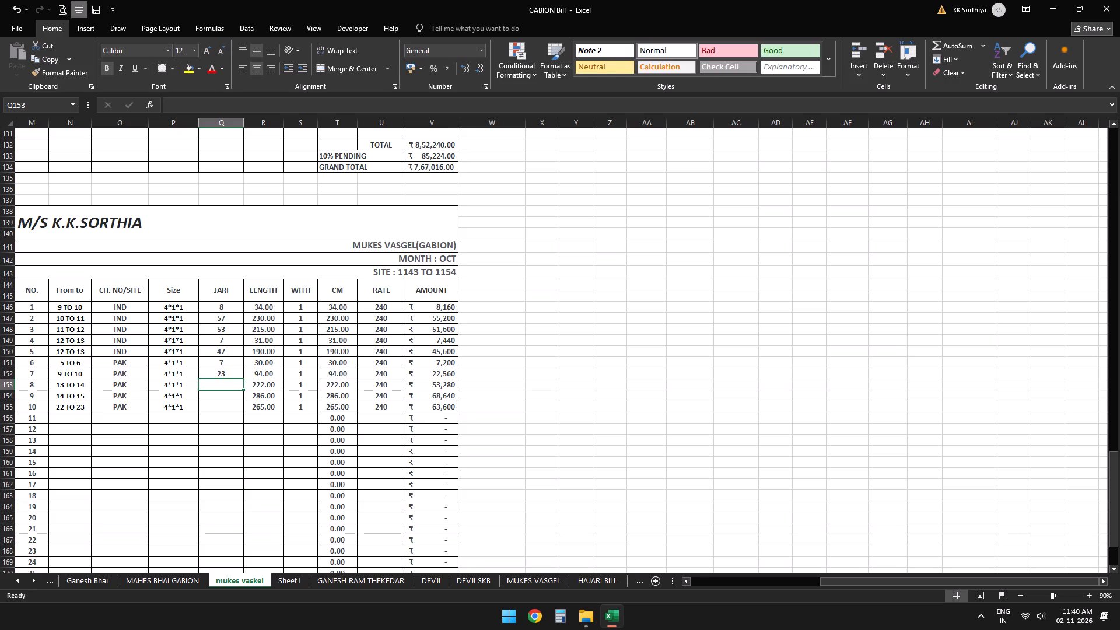
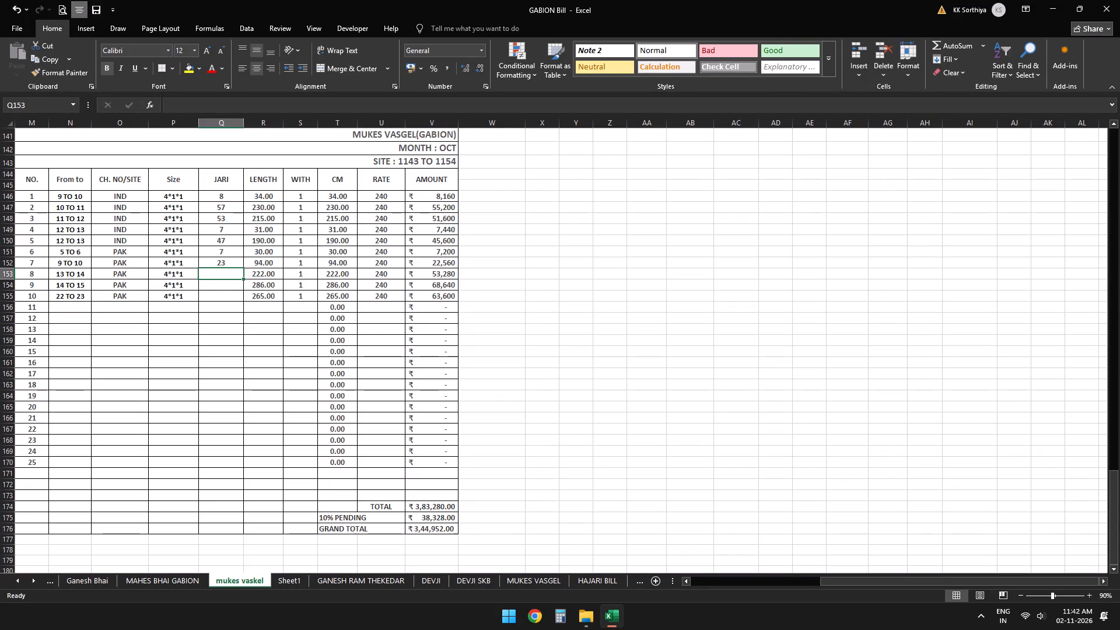
Correct the JARI values of IND entries 1 and 2 to 8.5 and 57.5 in Q146:Q147.
key("Up")
key("Up")
key("Up")
key("Up")
key("Up")
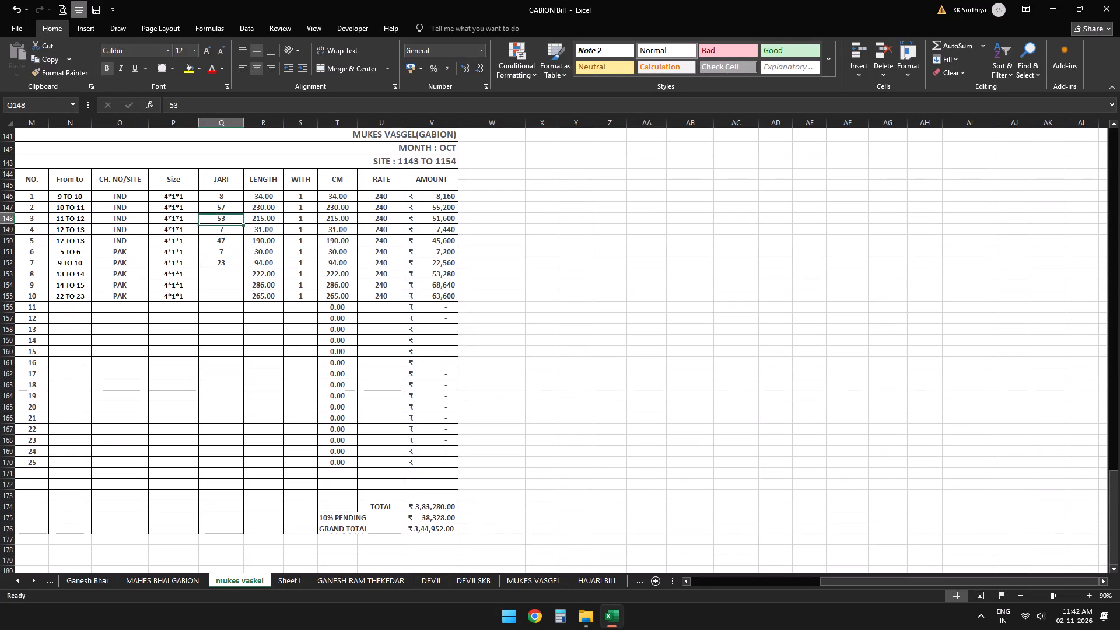
key("Up")
key("Up")
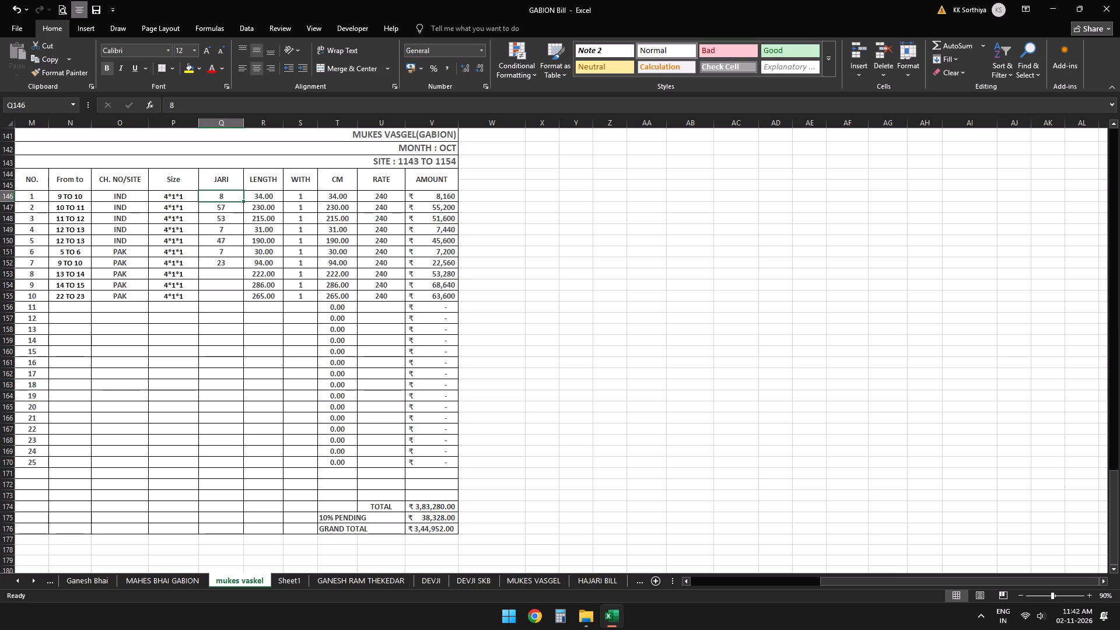
type("8.5")
key("Down")
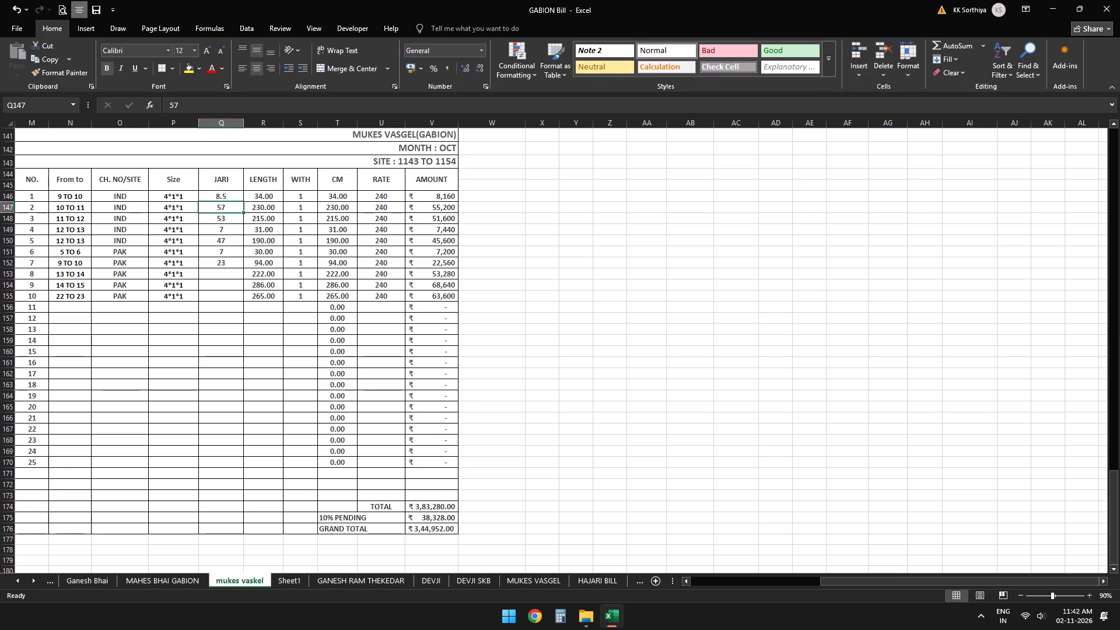
type("57.5")
key("Down")
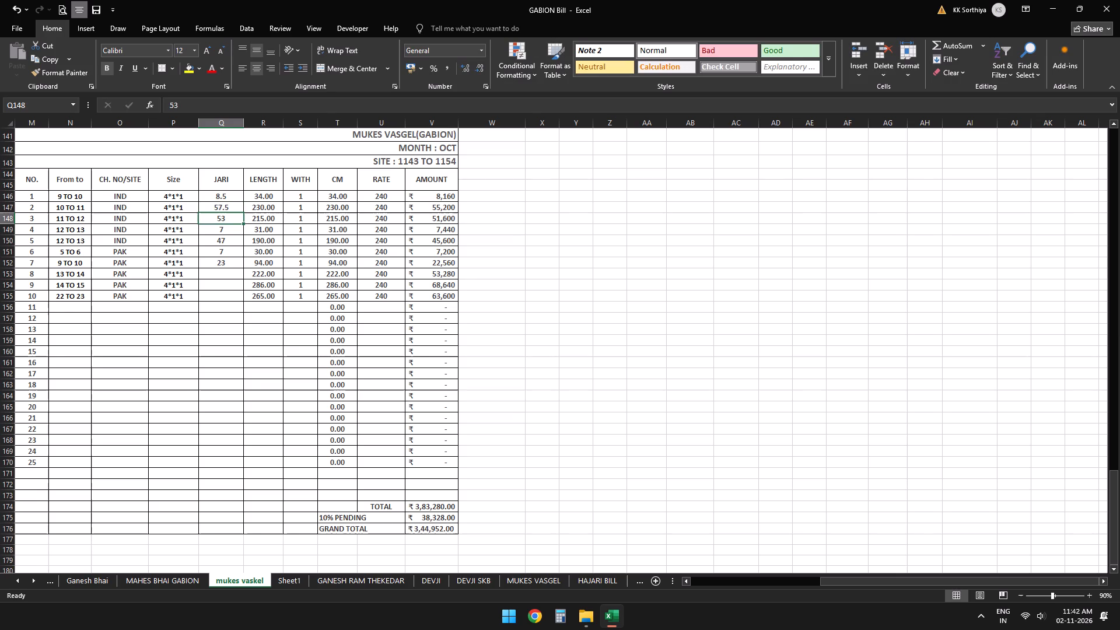
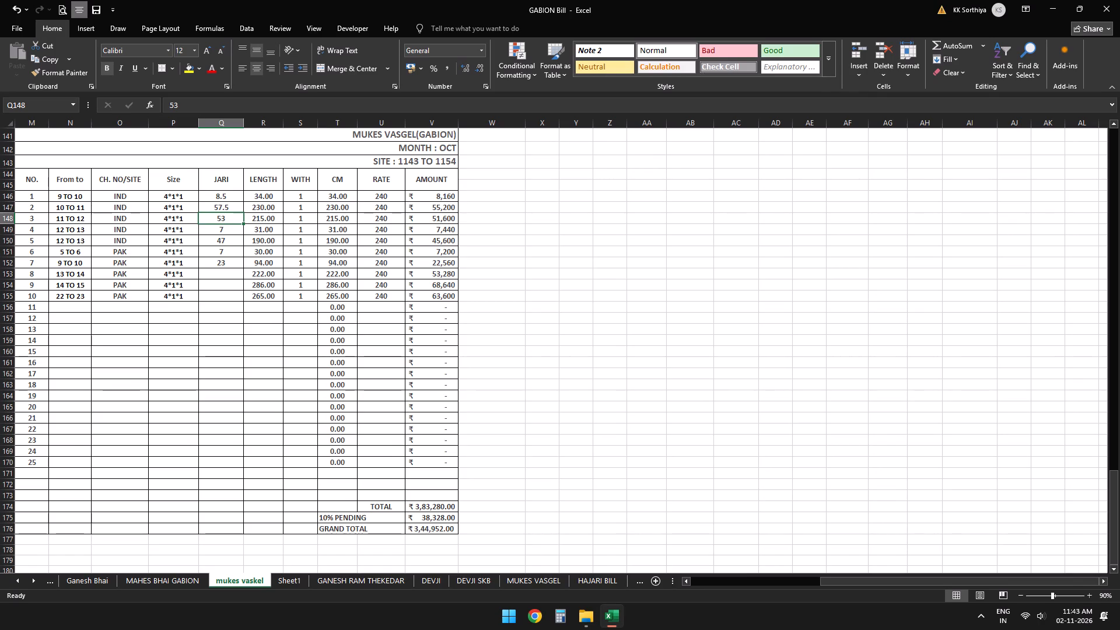
Correct the JARI values of IND entries 3 to 5 to 53.75, 7.75 and 47.5 in Q148:Q150.
left_click(545, 245)
left_click(222, 220)
type("53.")
type("75")
key("Down")
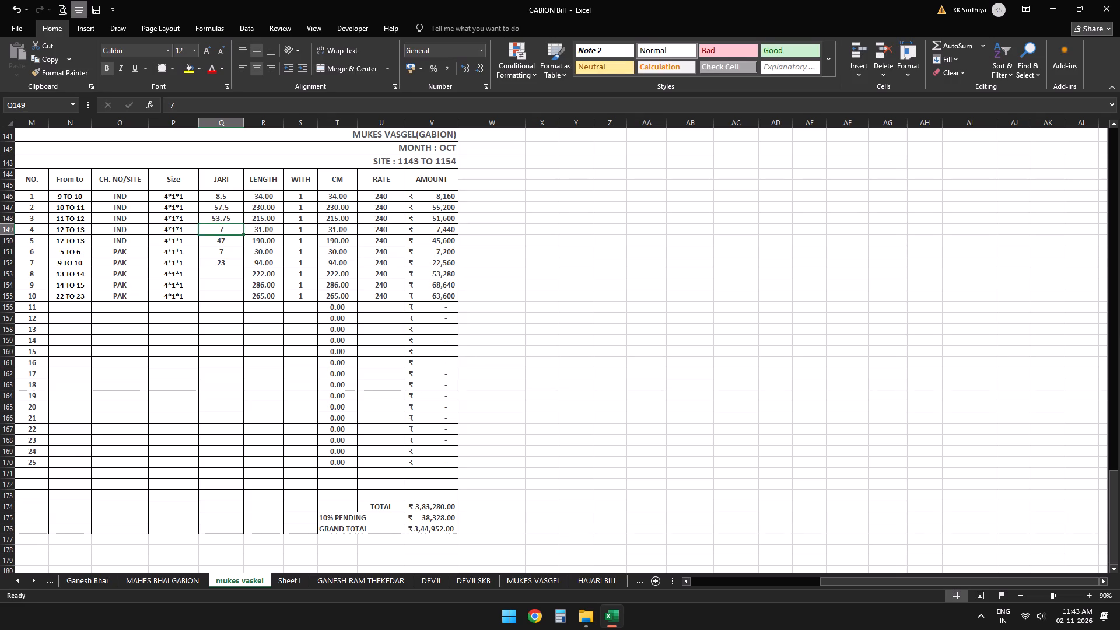
type("7.75")
key("Down")
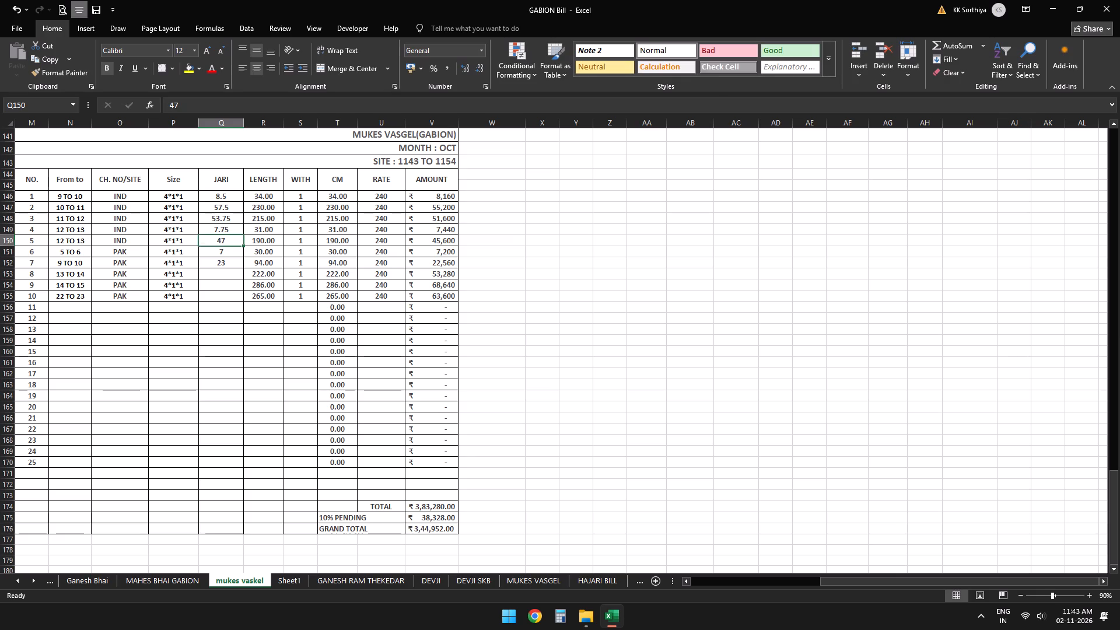
type("74")
key("BackSpace")
key("BackSpace")
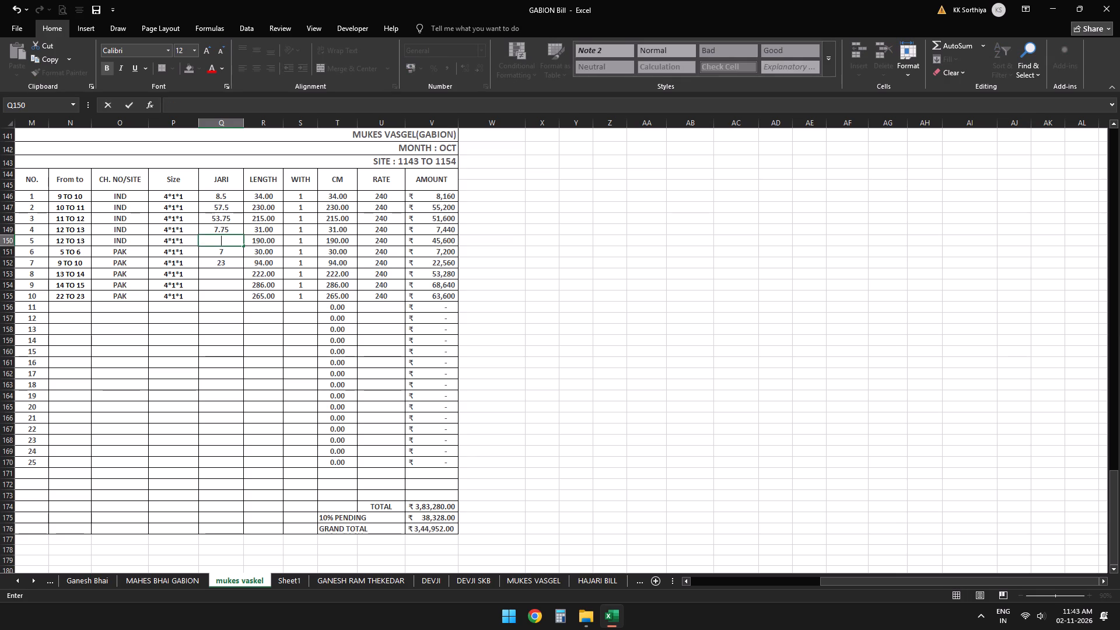
type("47")
type(".5")
key("Down")
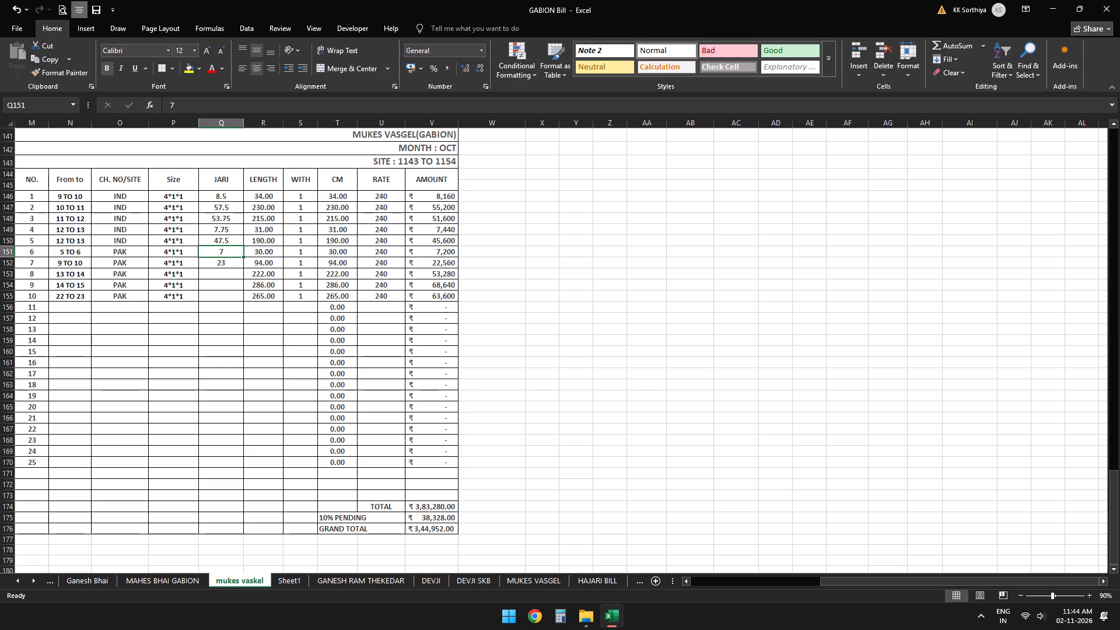
Set the JARI values of PAK entries 6 to 10 to 7.5, 23.5, 55.5, 71.5 and 66.25 in Q151:Q155.
type("7.5")
key("Down")
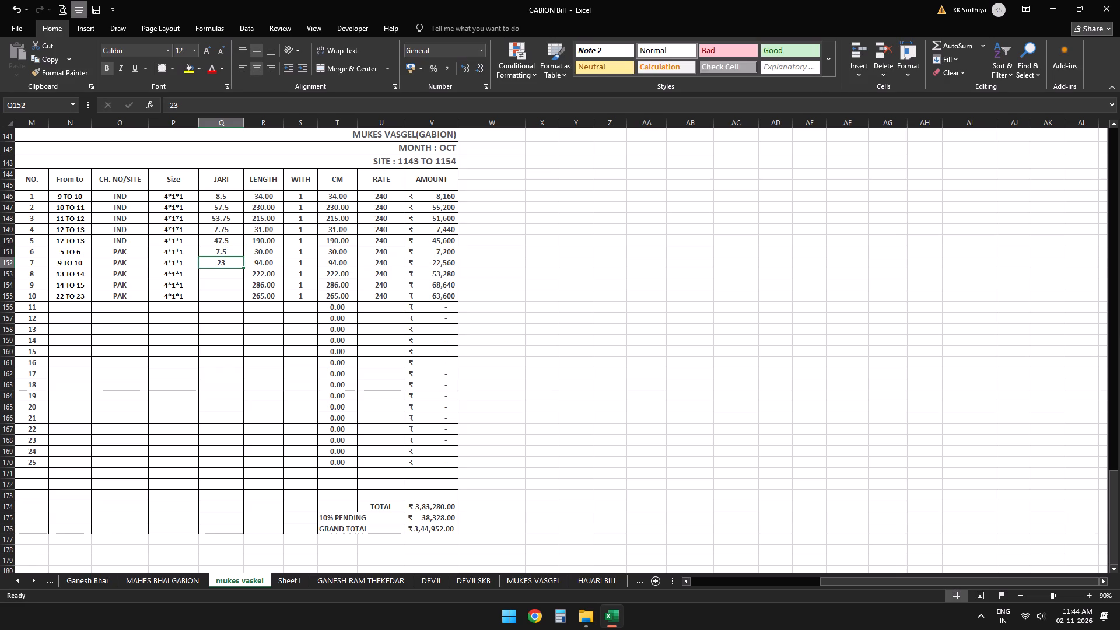
type("23.5")
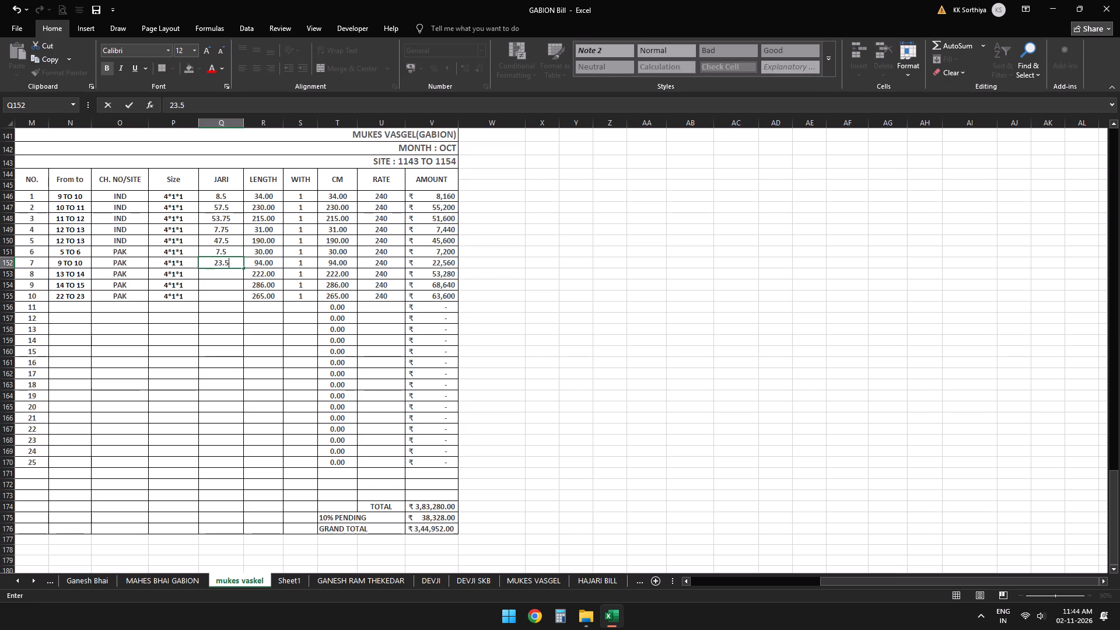
key("Down")
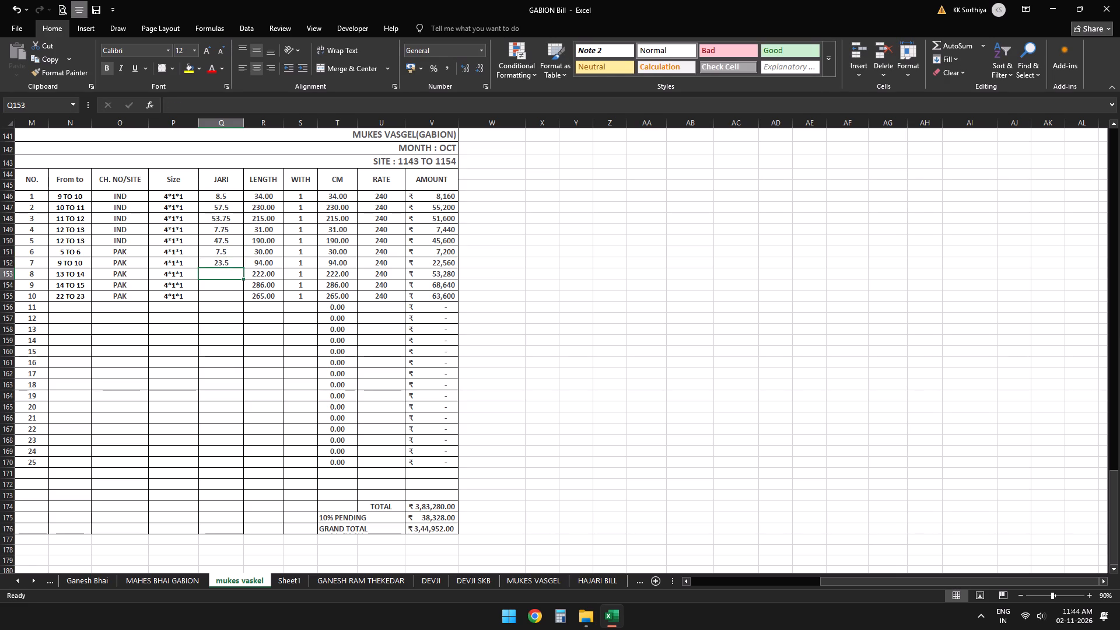
type("55.5")
key("Down")
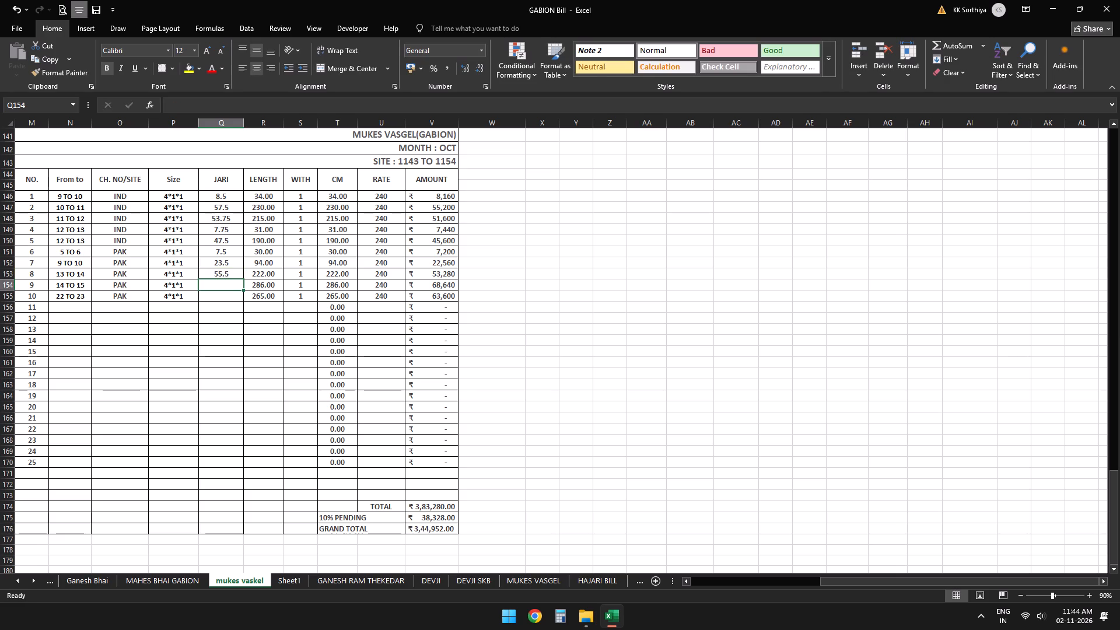
type("71.")
key("5")
key("Down")
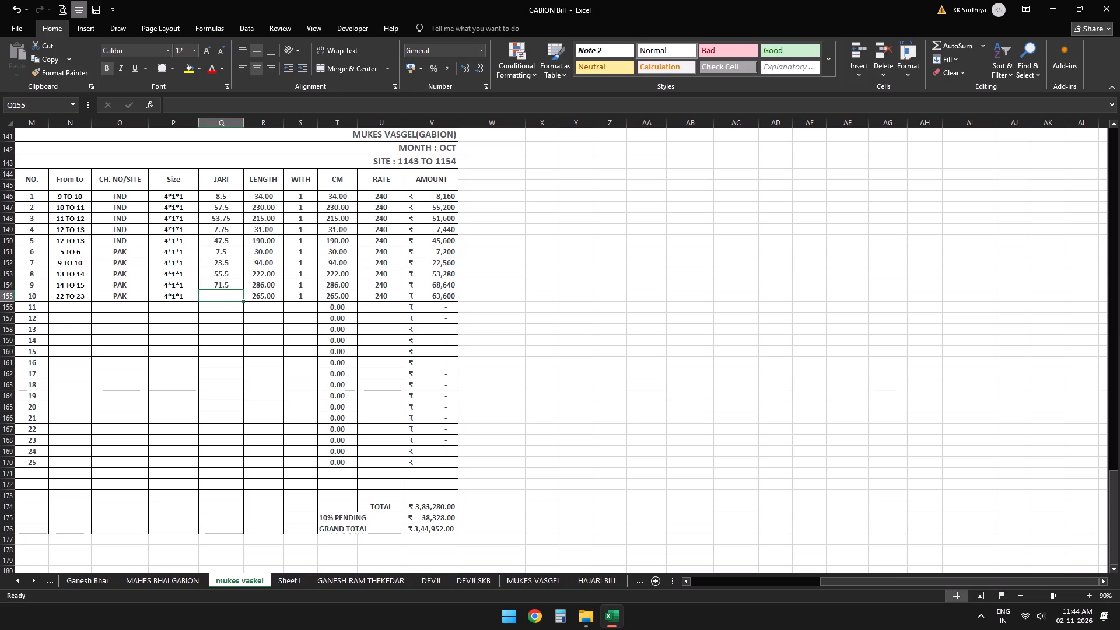
type("66.")
type("25")
key("Down")
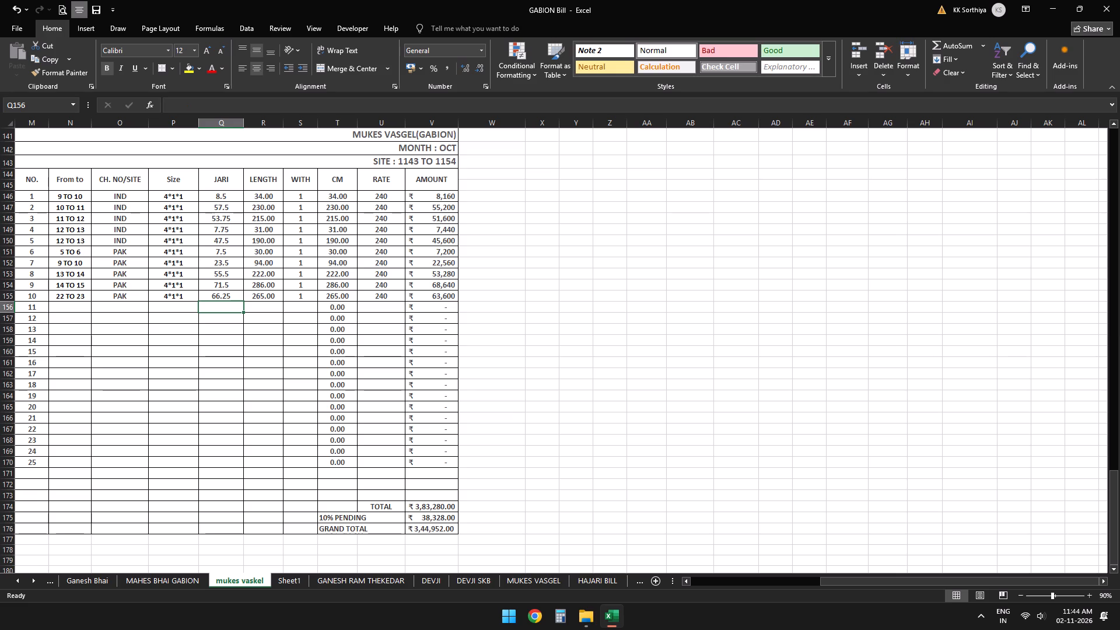
Enter the From to ranges 16 TO 17, 17 TO 18 and 26 TO 27 for entries 11 to 13 in N156:N158.
key("Left")
key("Left")
key("Left")
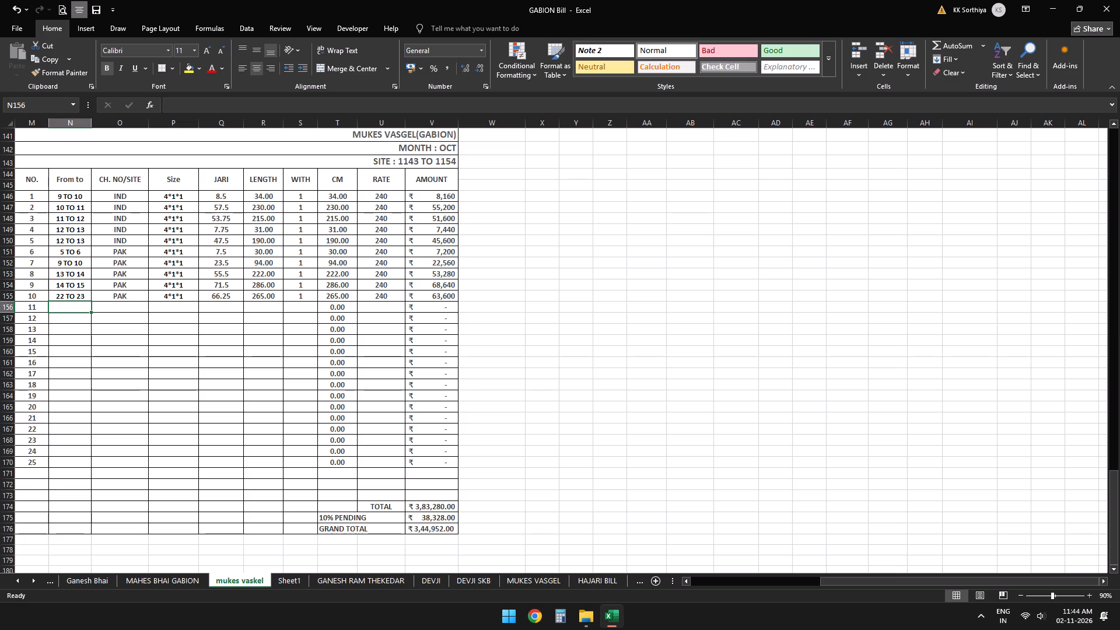
type("16 TO")
key("space")
type("17")
key("Return")
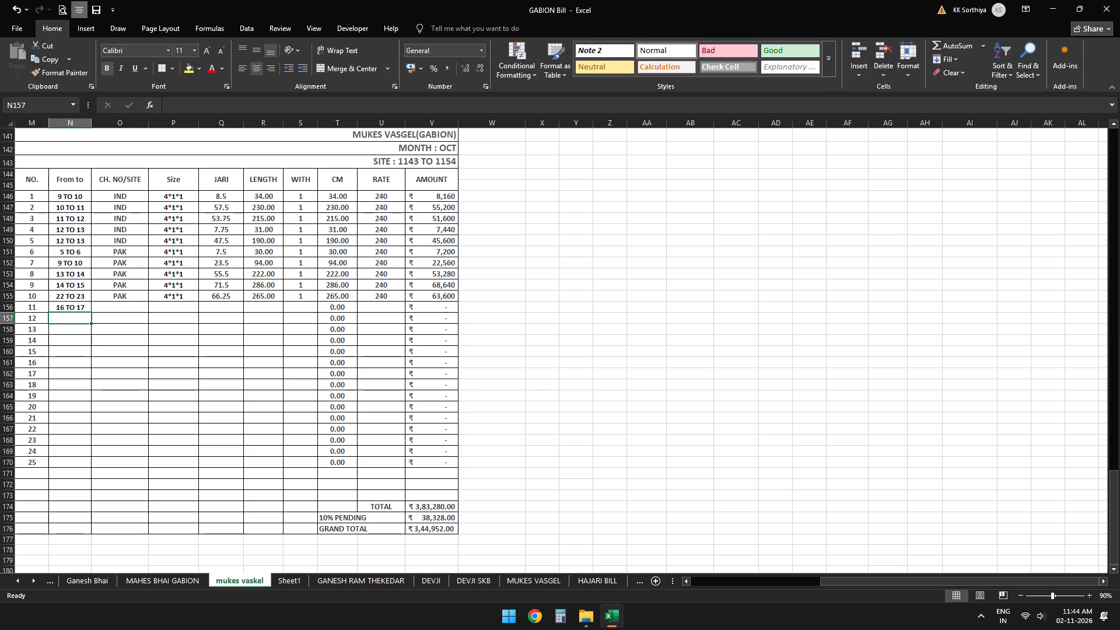
type("17 TO 1")
key("8")
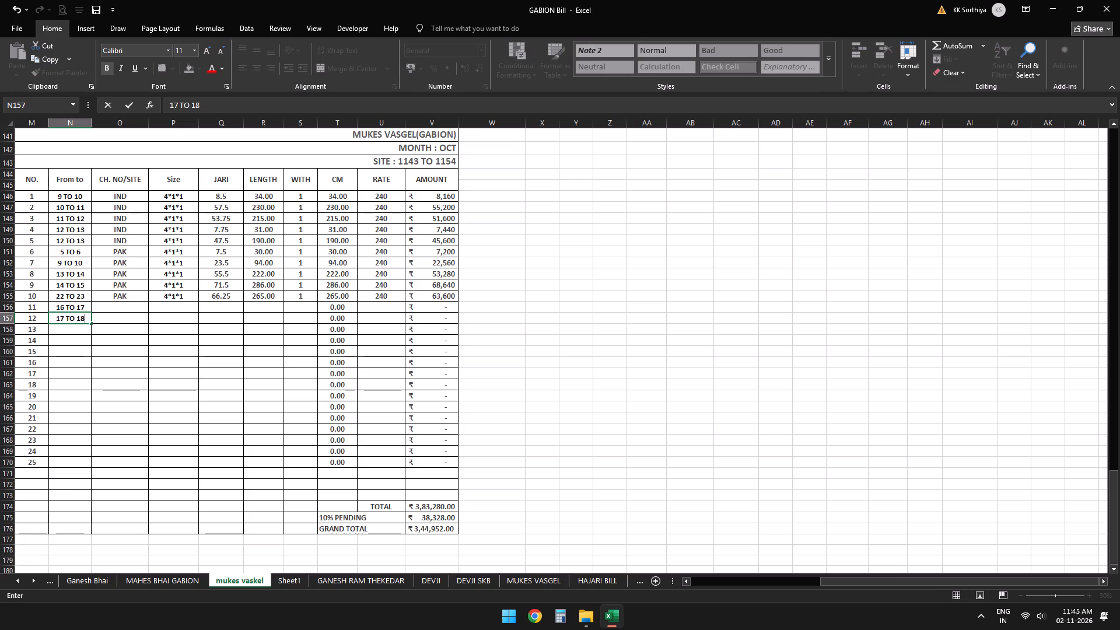
key("Return")
type("26 TO 27")
key("Return")
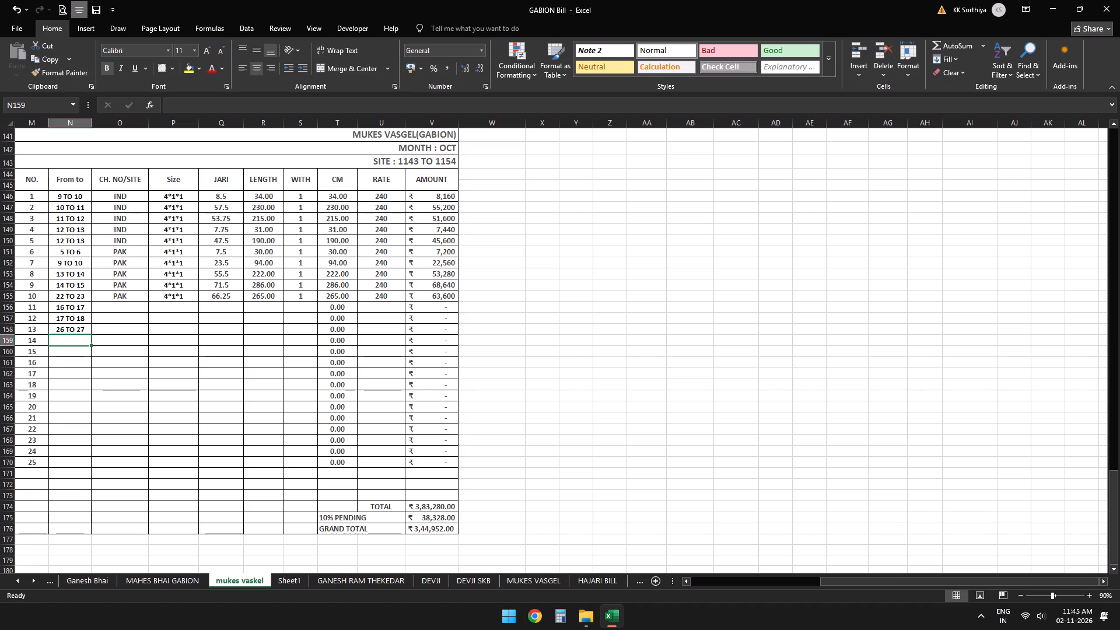
Enter the From to ranges 27 TO 28, 28 TO 29 and 29 TO 30 for entries 14 to 16 in N159:N161.
type("27 TO")
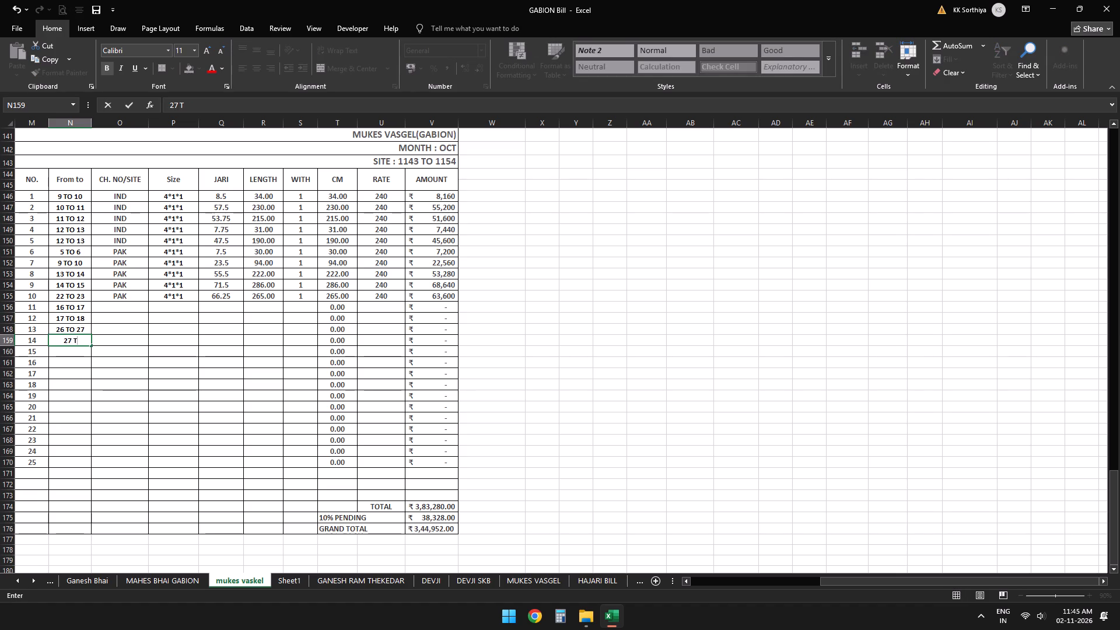
key("space")
type("28")
key("Return")
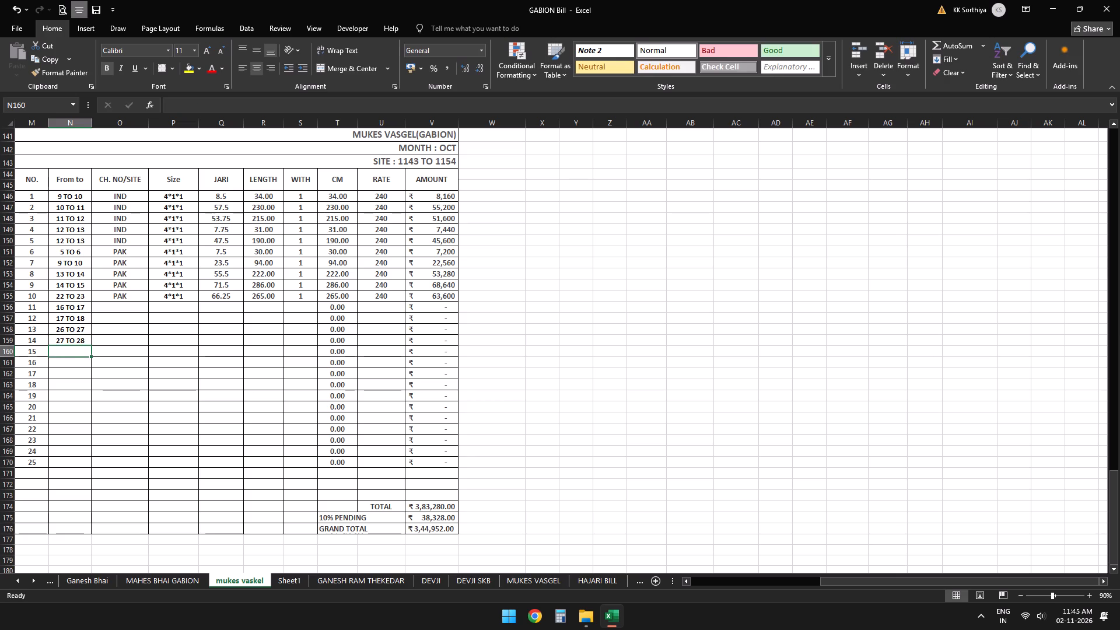
type("28 TO 29")
key("Return")
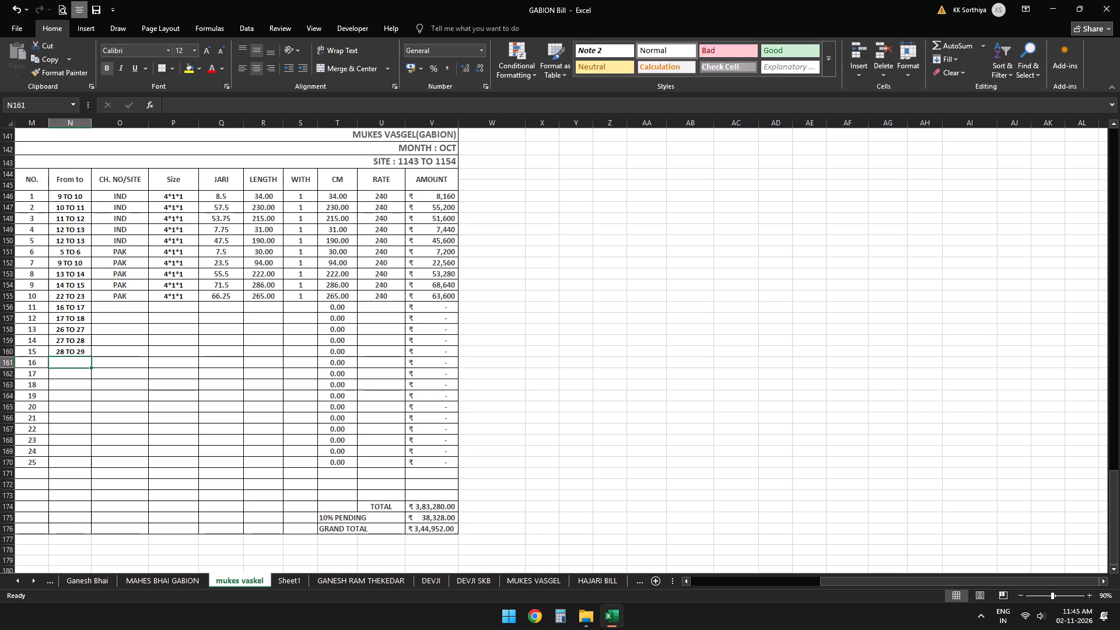
type("29 TO")
key("space")
key("3")
key("0")
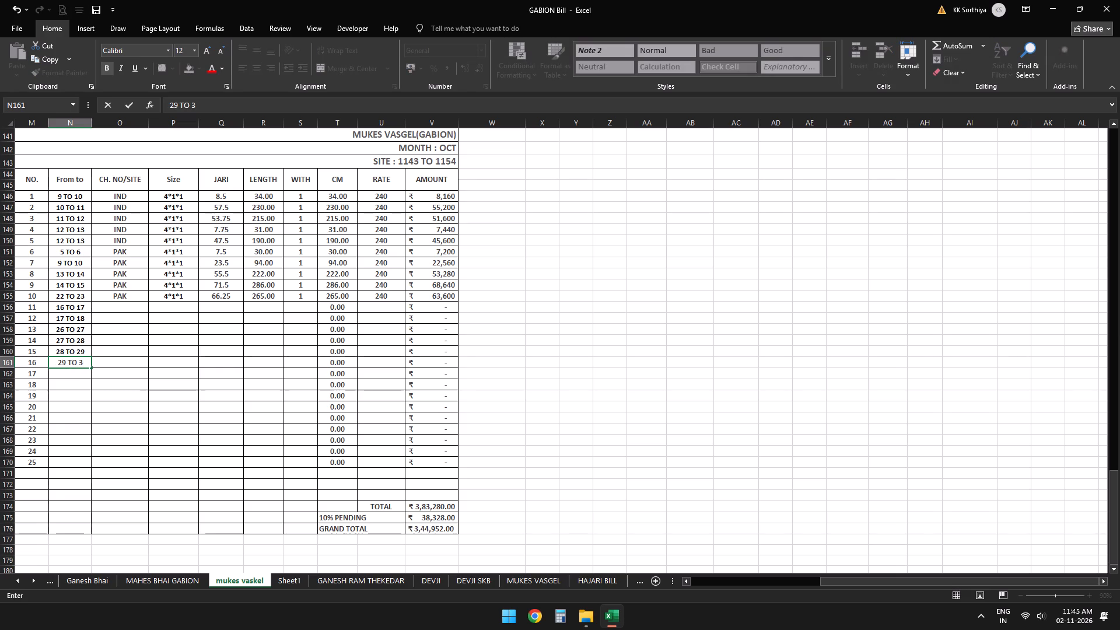
key("Return")
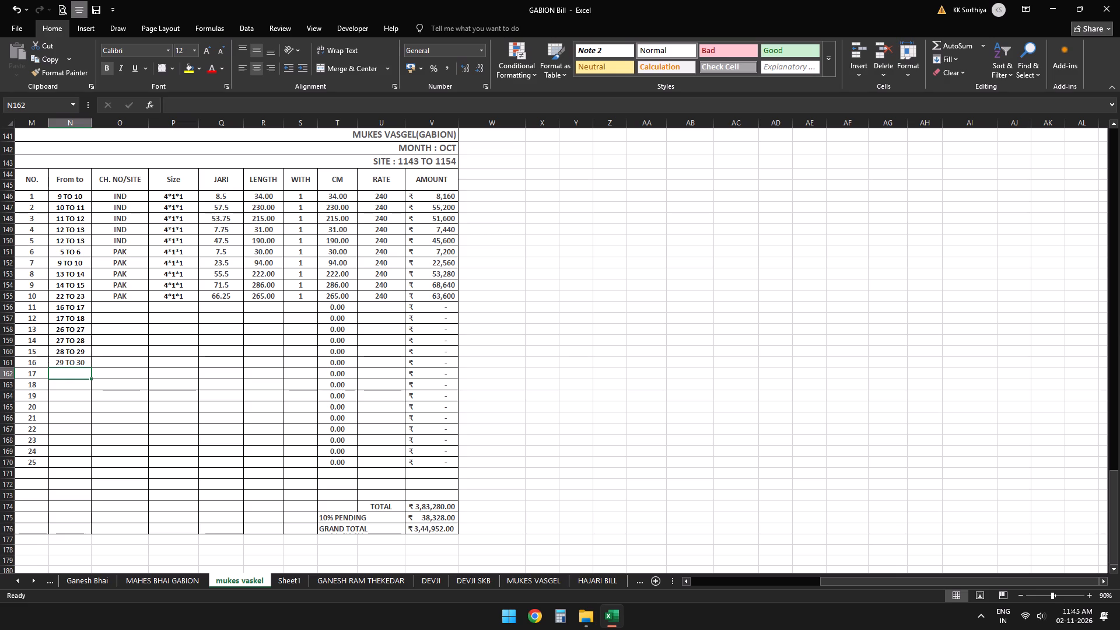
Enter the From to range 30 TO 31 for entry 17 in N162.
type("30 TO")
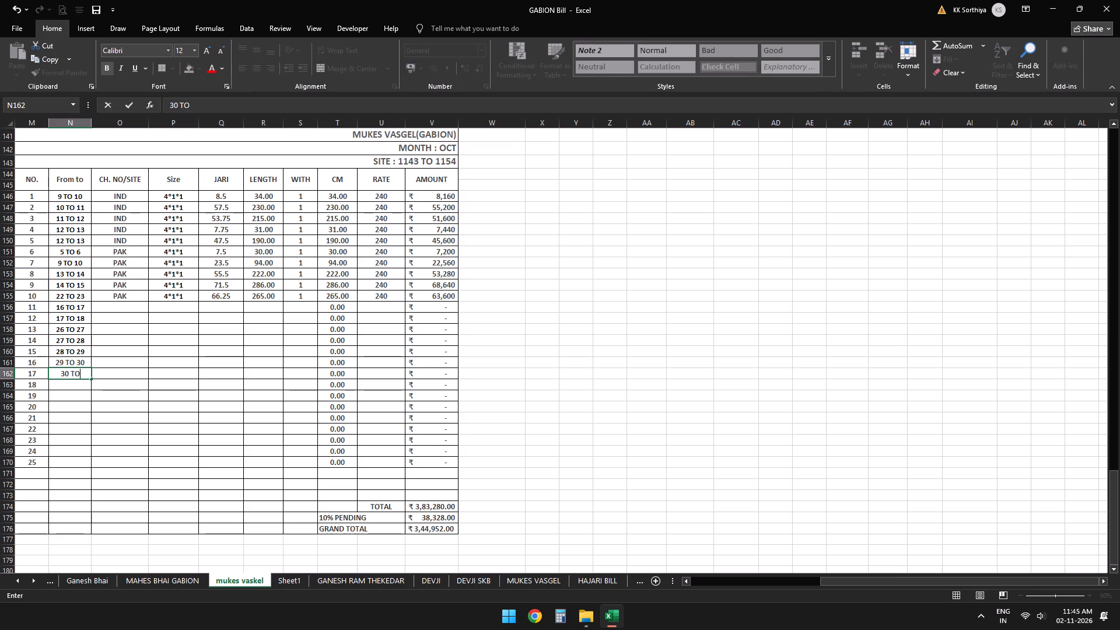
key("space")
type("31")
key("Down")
Set the From to ranges of entries 17 and 18 to 32 TO 33 and 35 TO 36 in N162:N163.
key("Up")
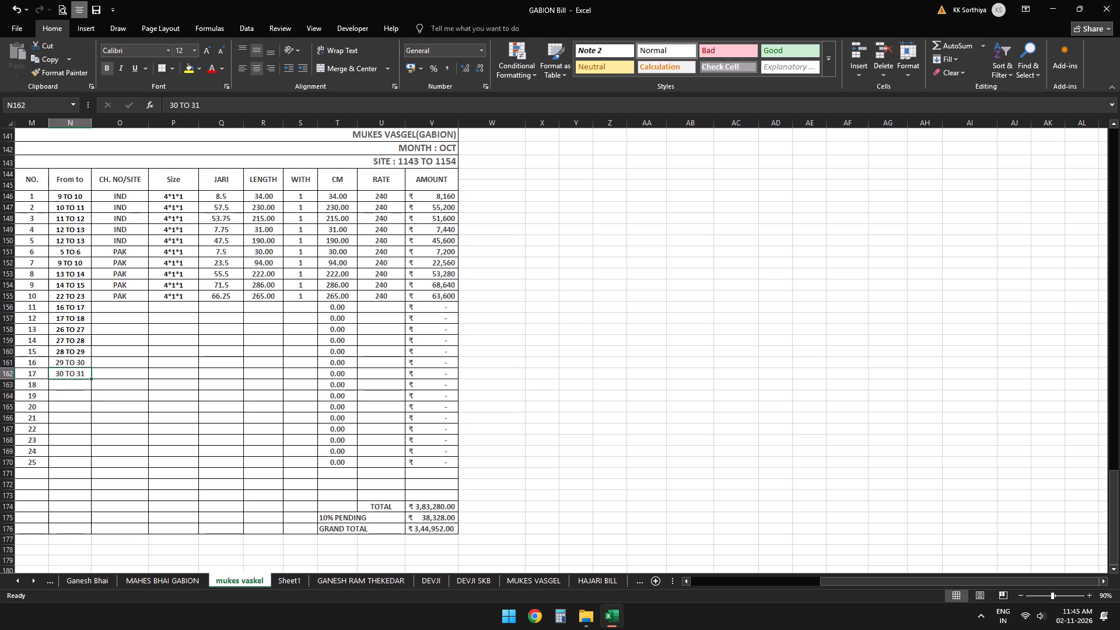
type("32 R")
key("BackSpace")
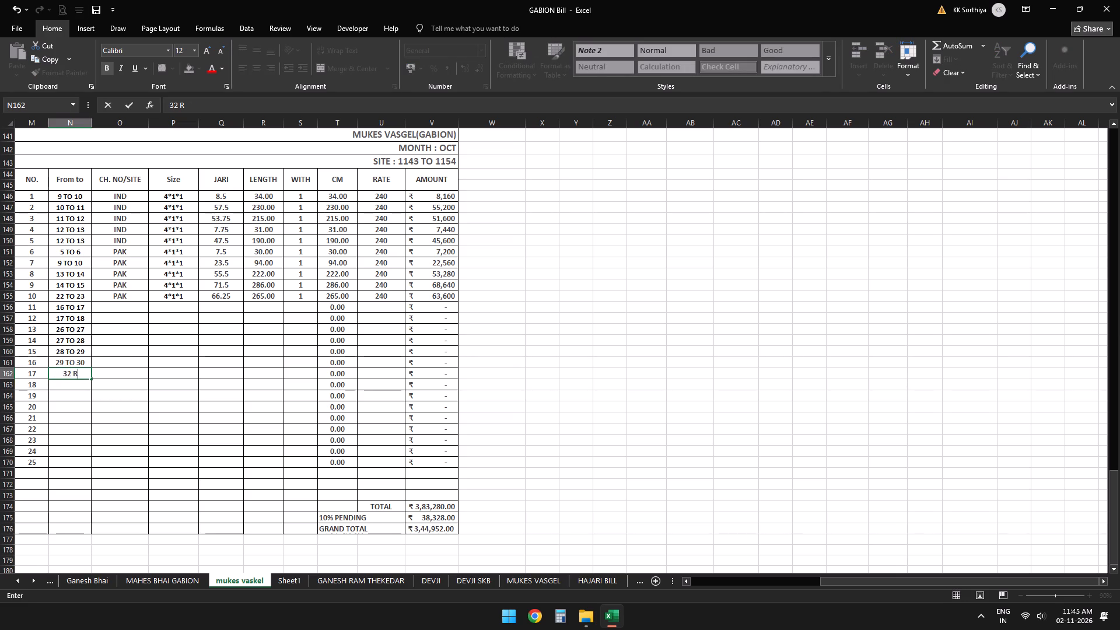
type("TO")
key("space")
type("33")
key("Down")
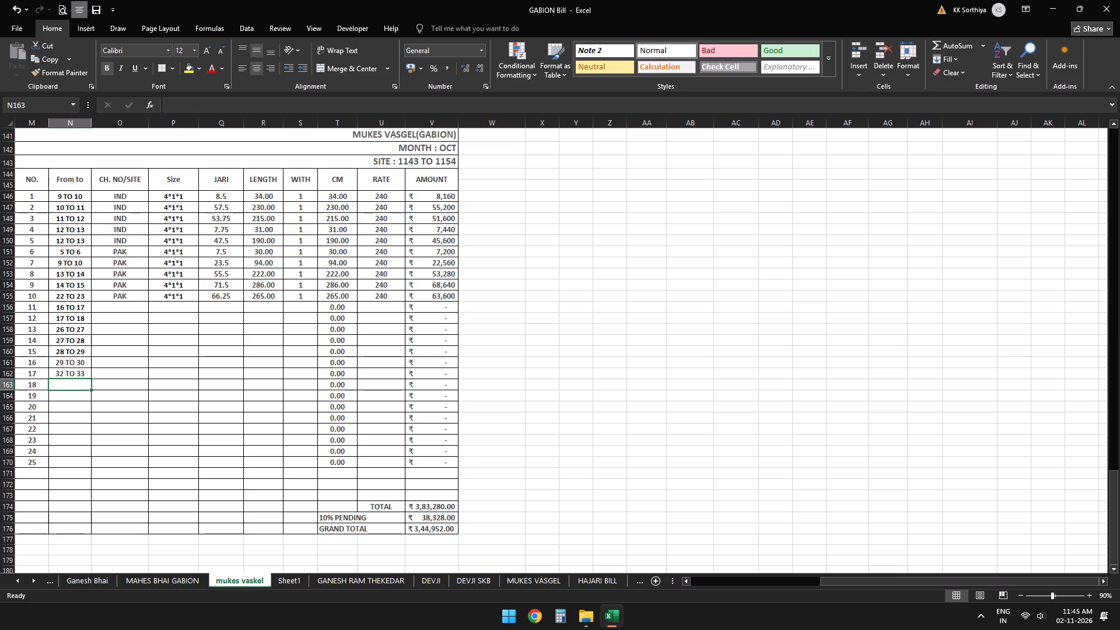
type("35 TO")
key("space")
type("36")
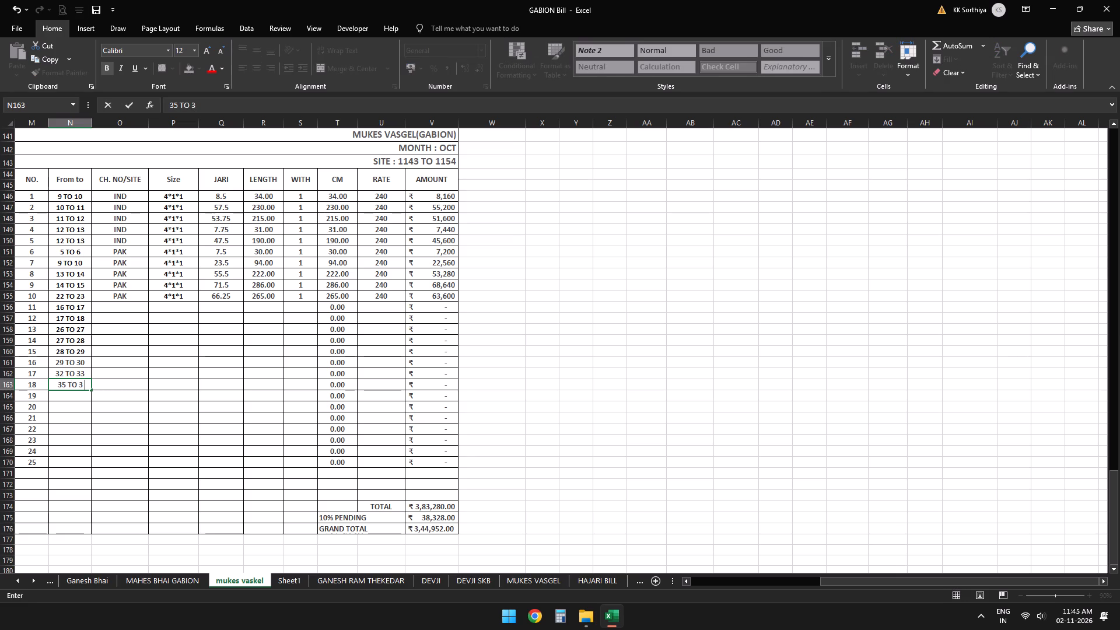
key("Right")
Fill in PAK as the CH. NO/SITE of entries 11 to 18 in O156:O163.
key("Up")
key("Up")
key("Up")
key("Up")
key("Up")
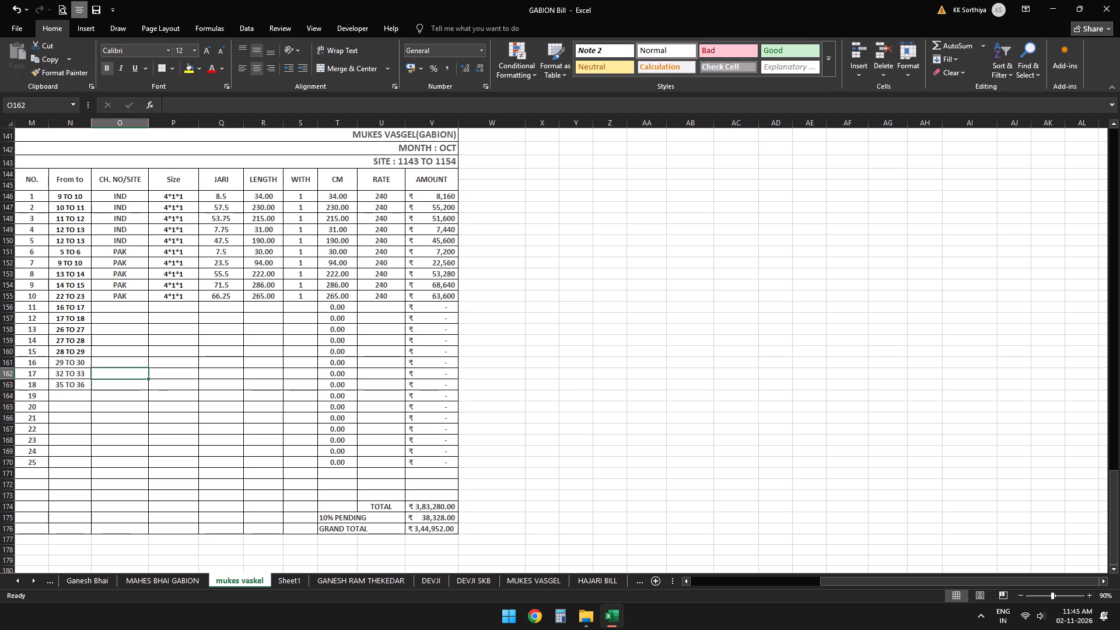
key("Up")
key("Up")
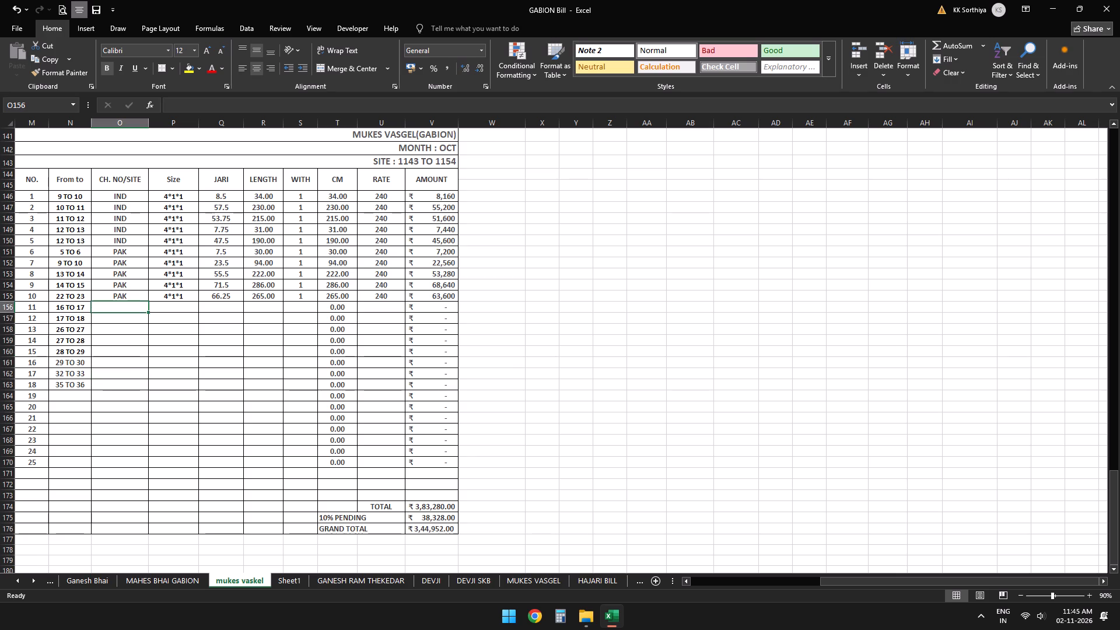
key("p")
key("Down")
key("p")
key("Down")
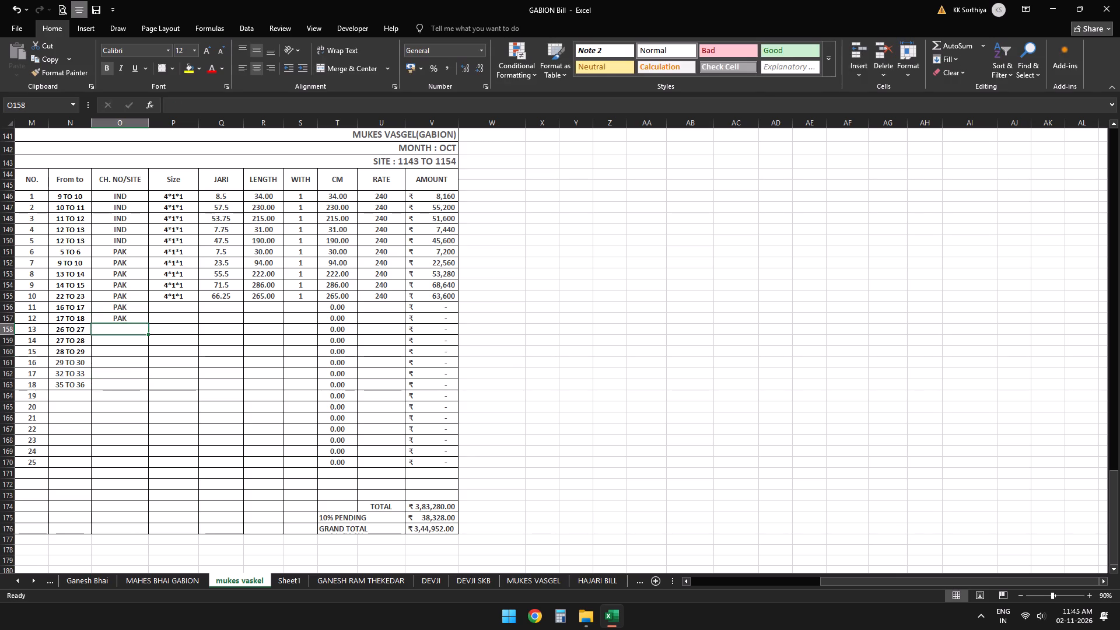
key("p")
key("Down")
key("p")
key("Down")
key("p")
key("Down")
key("p")
key("Down")
key("p")
key("Down")
key("p")
key("Down")
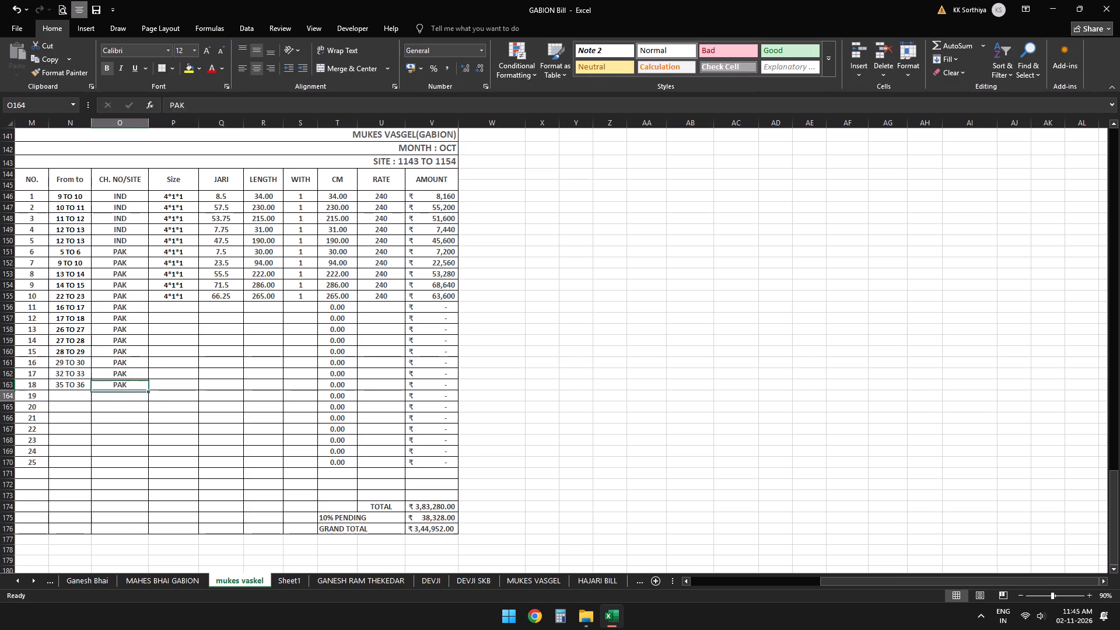
Enter the size 4*2*1 for entry 11 in P156.
key("Right")
key("Up")
key("Up")
key("Up")
key("Up")
key("Up")
key("Up")
key("Up")
key("Up")
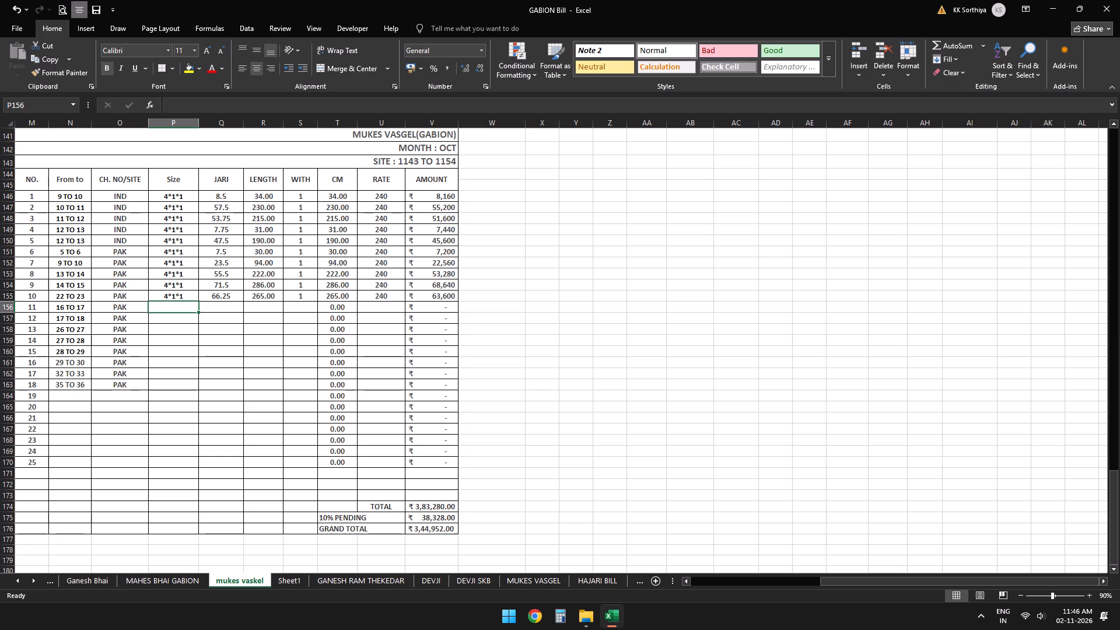
type("4-")
key("BackSpace")
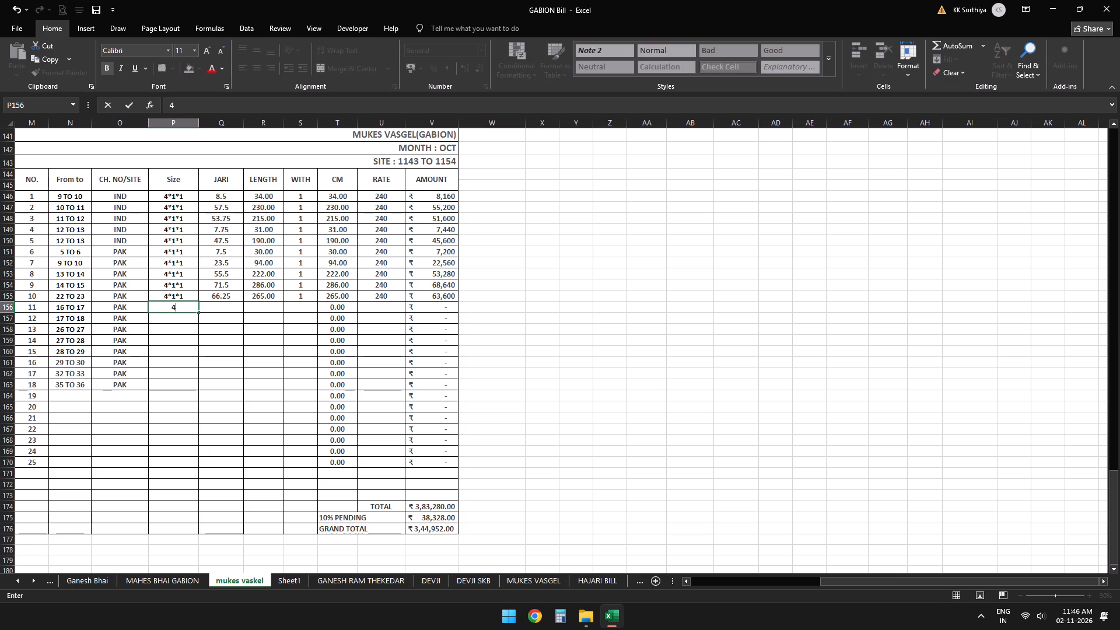
type("*2*1")
key("Down")
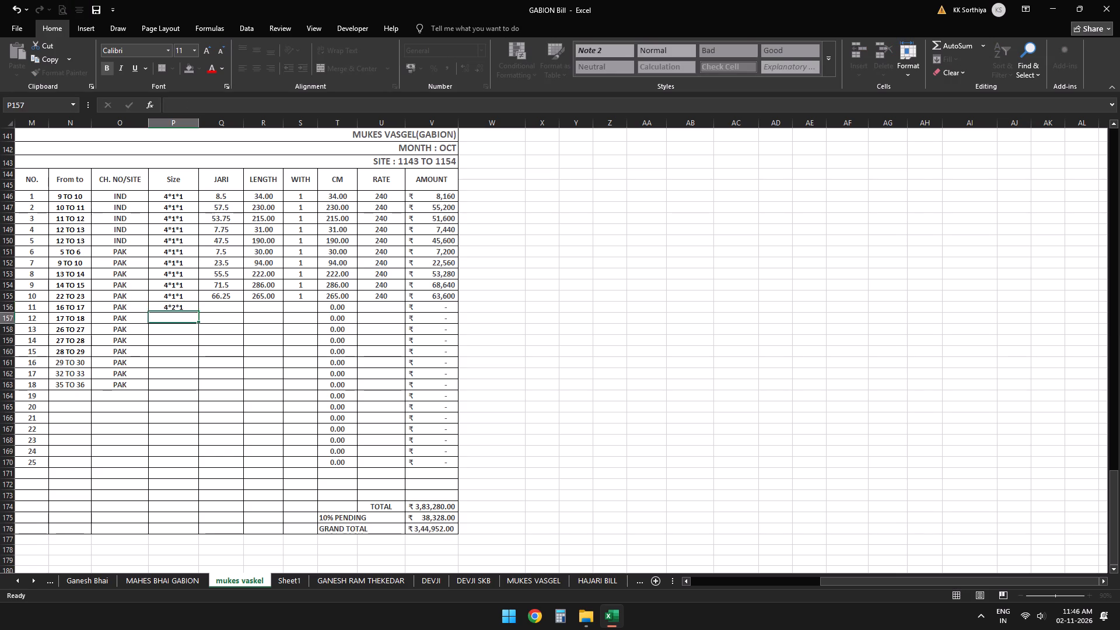
Copy the size 4*2*1 from entry 11 down to entries 12 to 18, filling P156:P163.
key("Up")
key("ctrl+c")
key("shift+Down")
key("shift+Down")
key("shift+Down")
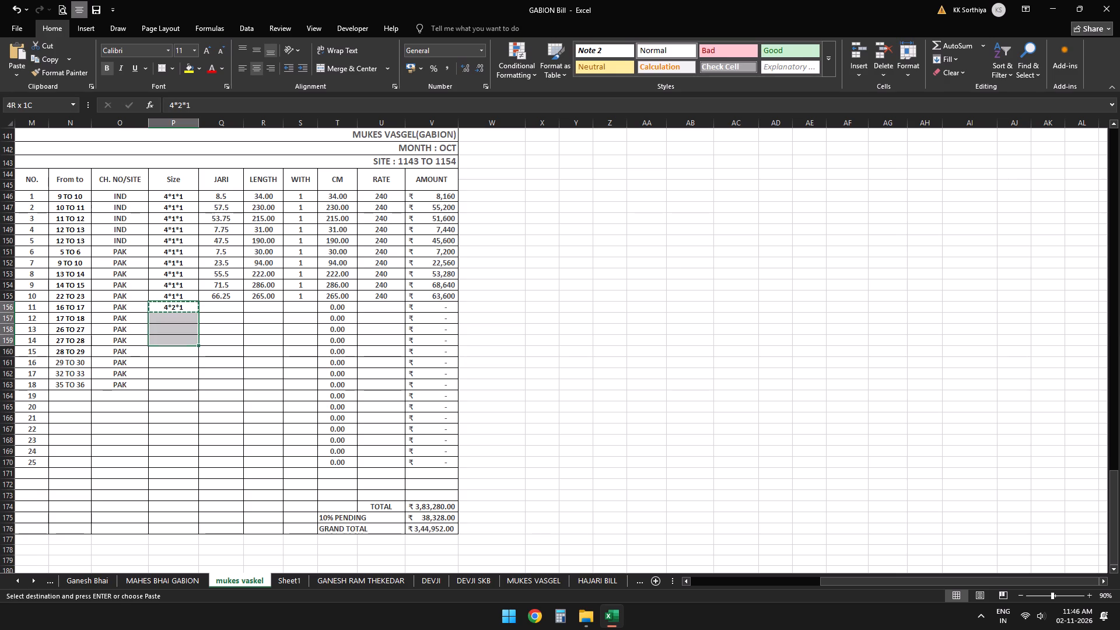
key("shift+Down")
key("shift+Down")
key("shift+Down")
key("shift+Down")
key("Return")
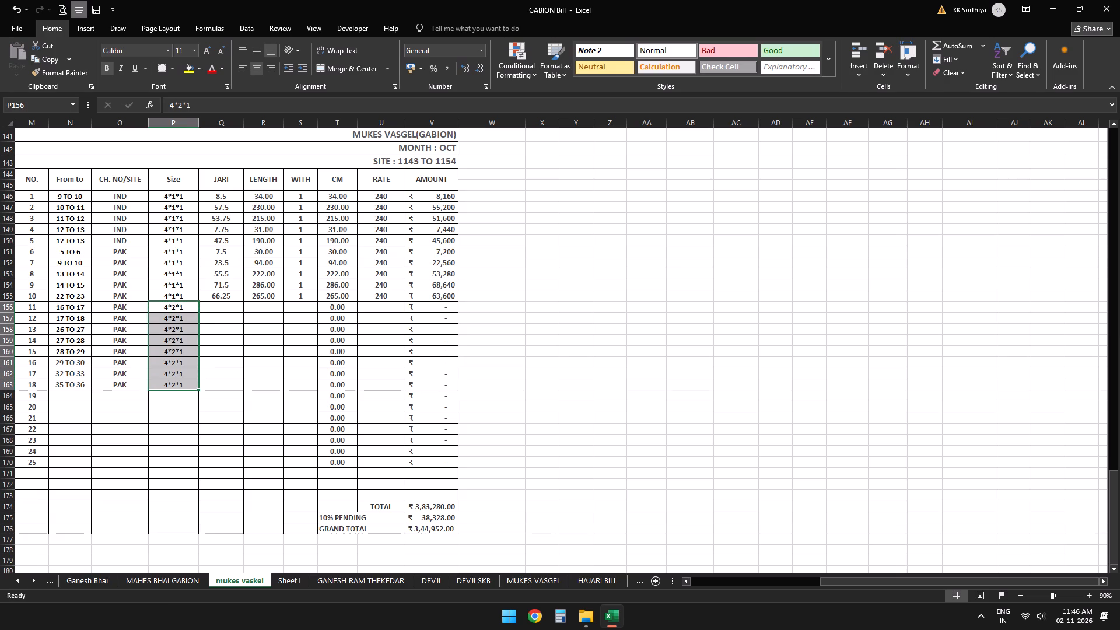
Enter 2 in the WITH column for entries 11 to 14 in S156:S159.
key("Right")
key("Right")
key("Right")
key("Right")
key("Left")
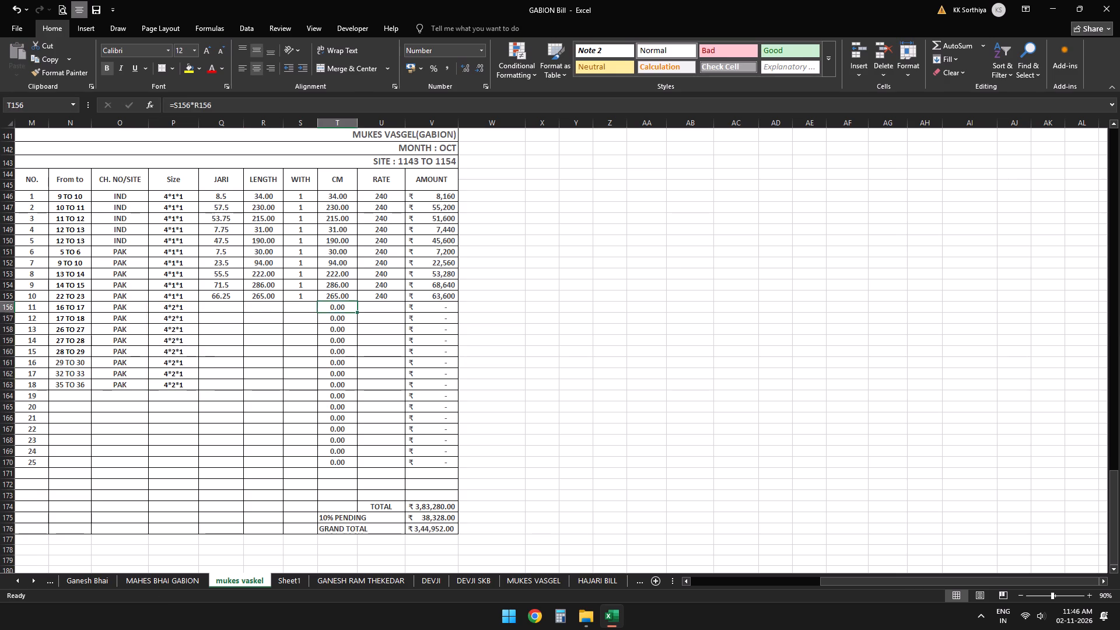
key("2")
key("Down")
key("2")
key("Down")
key("2")
key("Down")
key("2")
key("Down")
Enter 2 in the WITH column for entries 15 to 18 in S160:S163.
type("22")
key("Down")
key("2")
key("Up")
key("2")
key("Down")
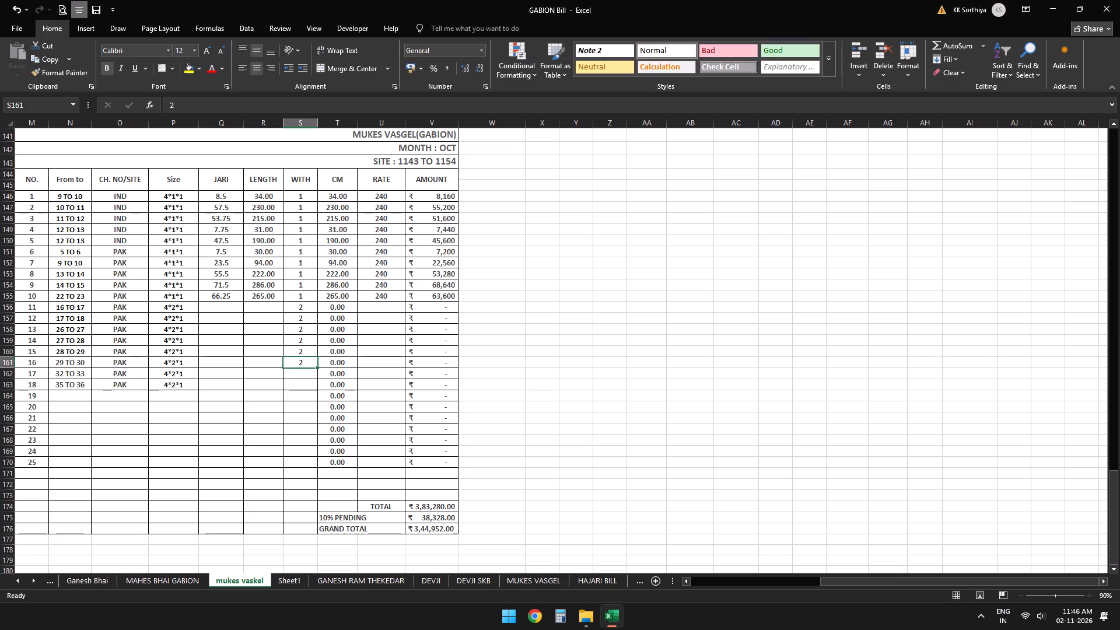
key("Down")
key("2")
key("Down")
key("2")
key("Down")
Enter the lengths 156, 117, 90 and 215 for entries 11 to 14 in R156:R159.
key("Left")
key("Up")
key("Up")
key("Up")
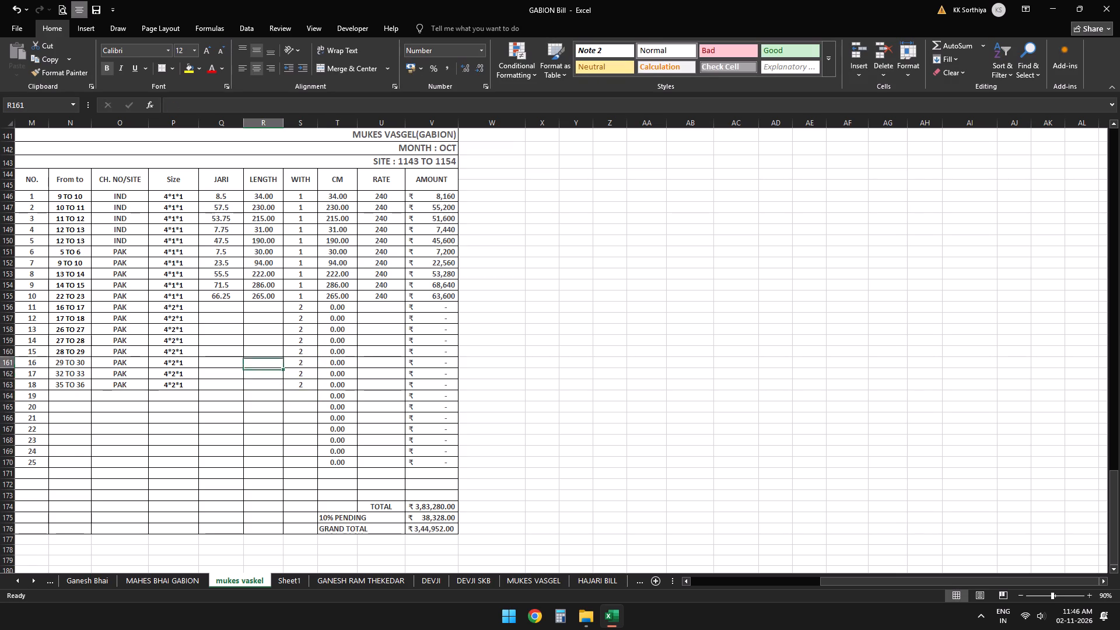
key("Up")
key("Up")
key("Up")
key("Up")
key("Up")
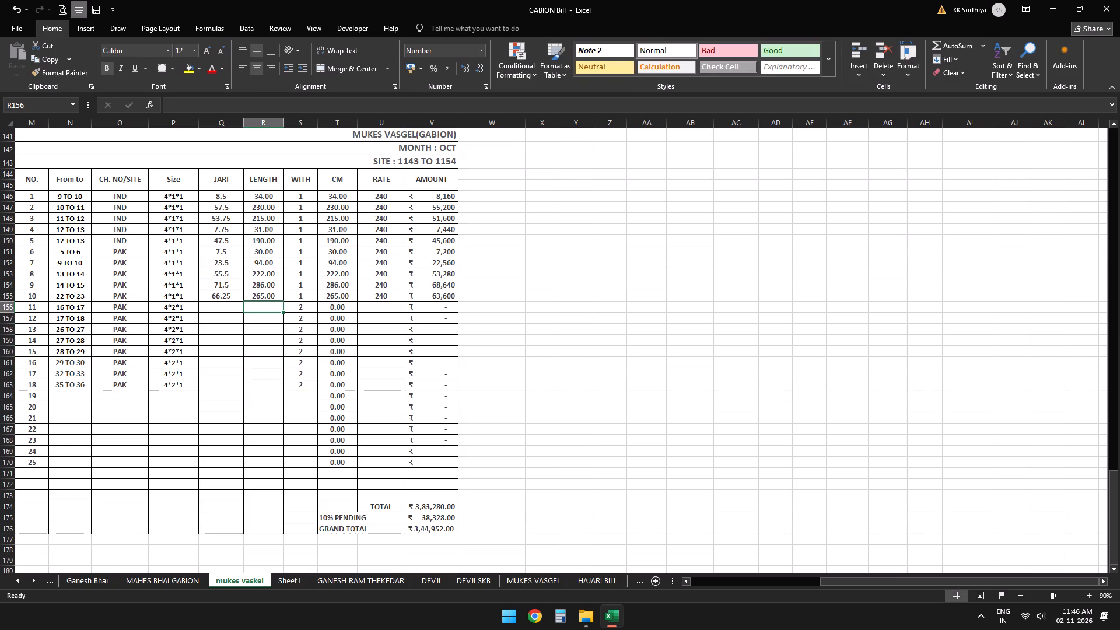
type("156")
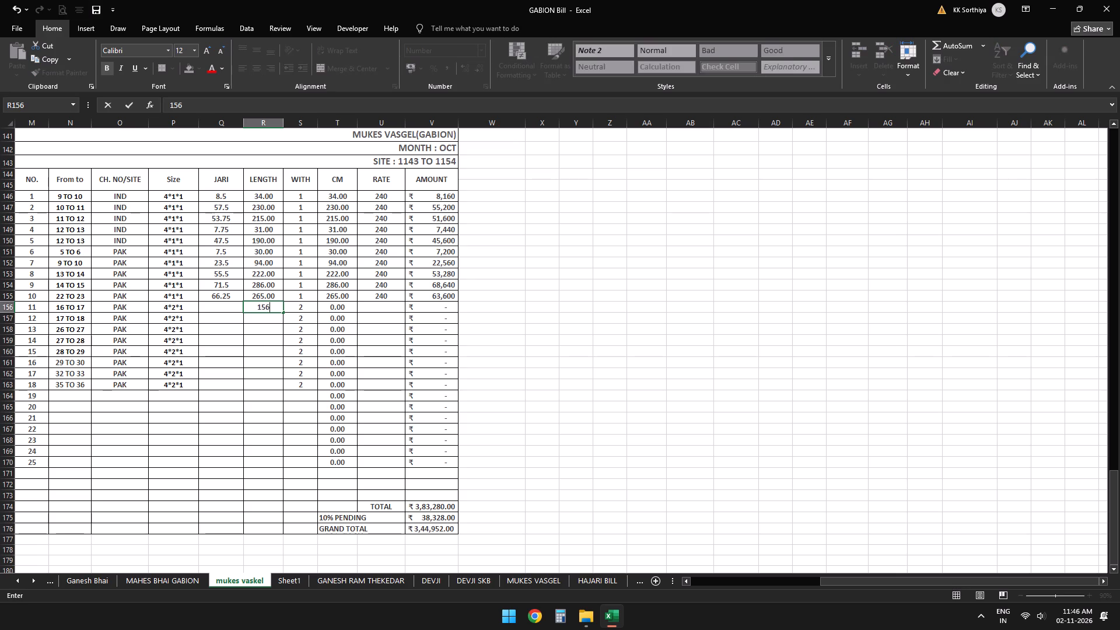
key("Down")
type("117")
key("Down")
type("90")
key("Down")
type("215")
key("Down")
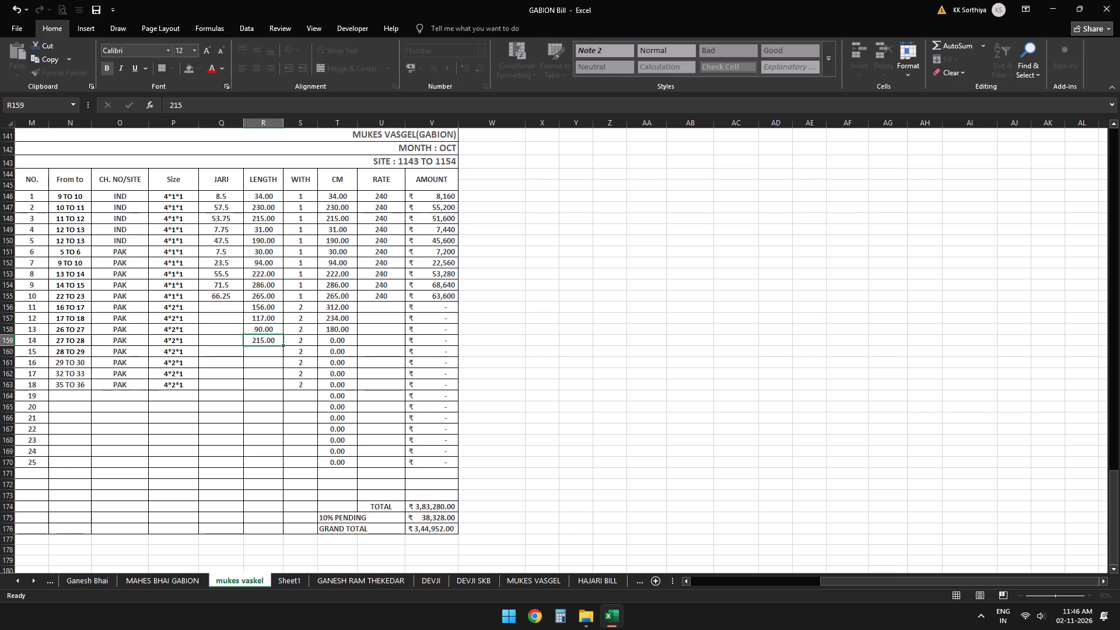
Enter the lengths 16, 81, 221 and 254 for entries 15 to 18 in R160:R163.
type("16")
key("Down")
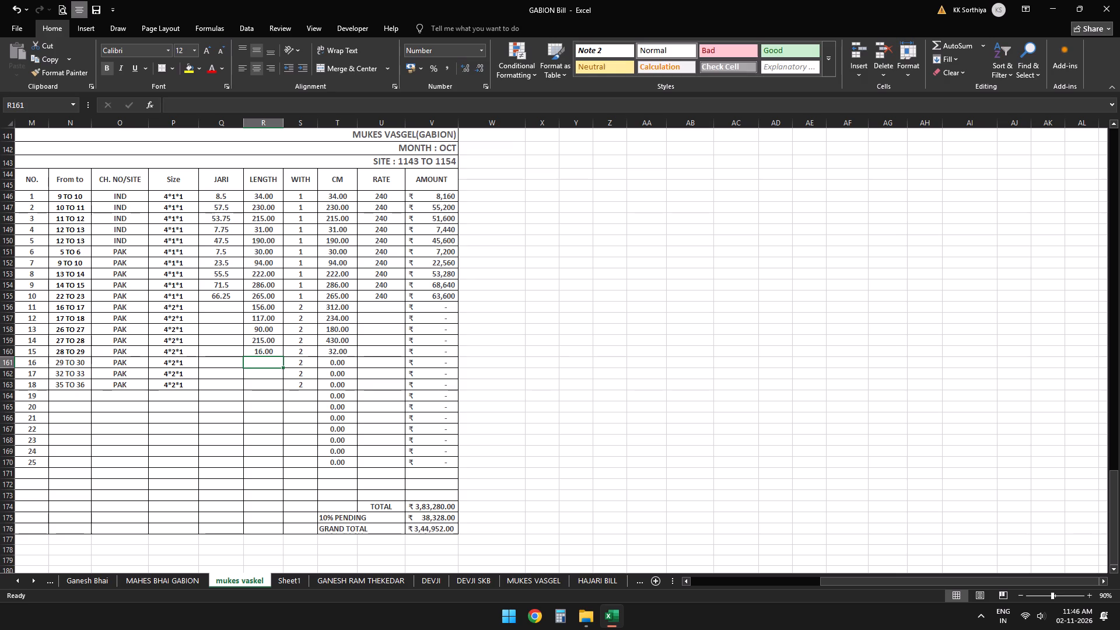
type("81")
key("Down")
type("221")
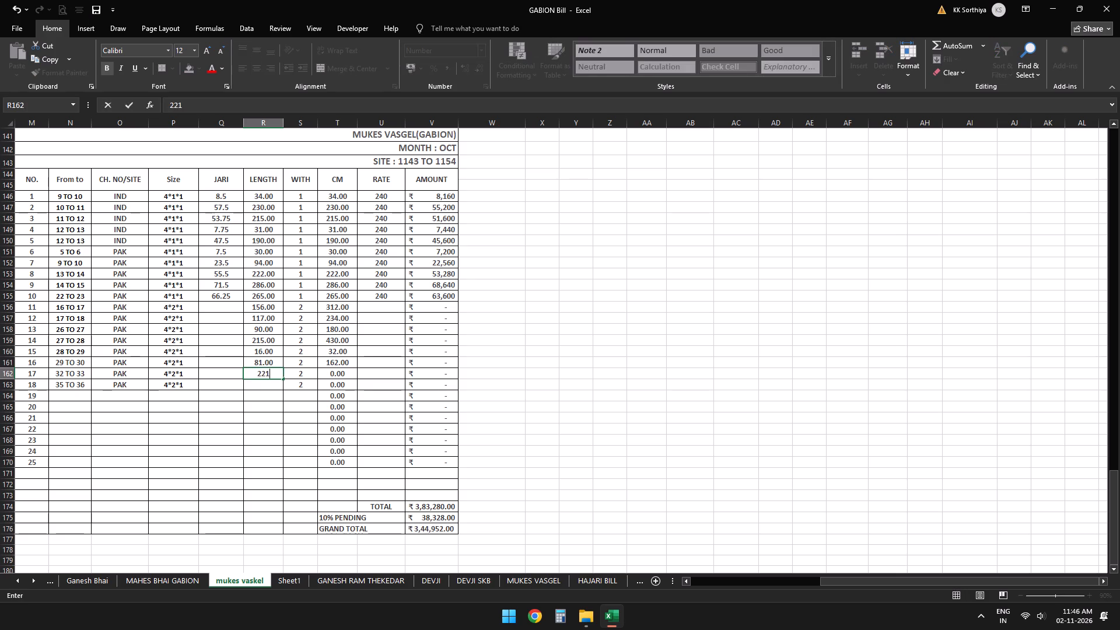
key("Down")
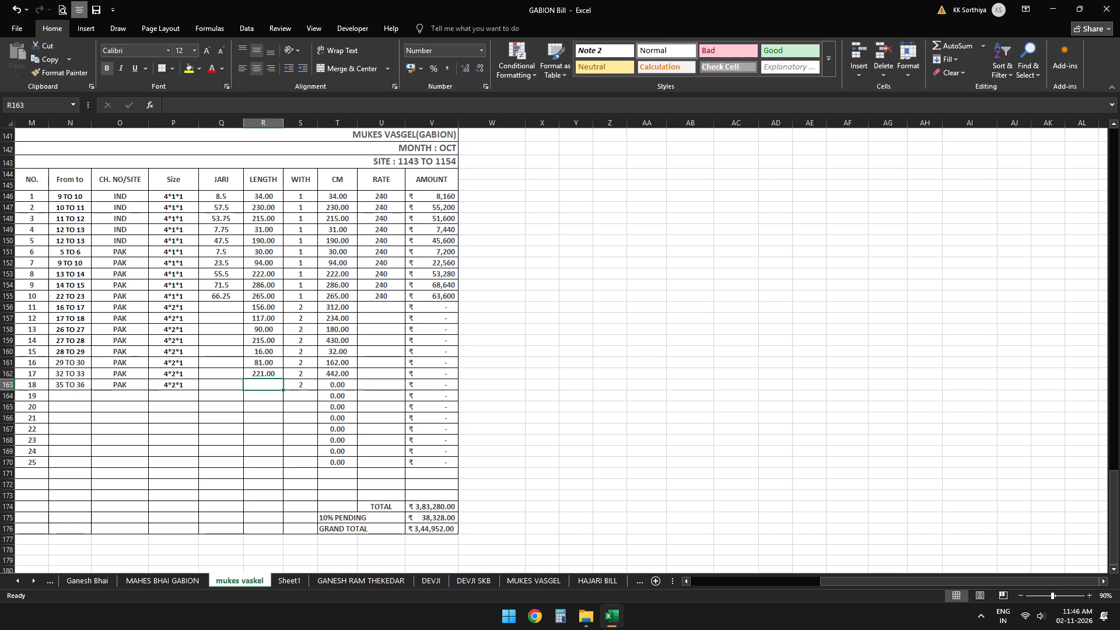
type("254")
key("Down")
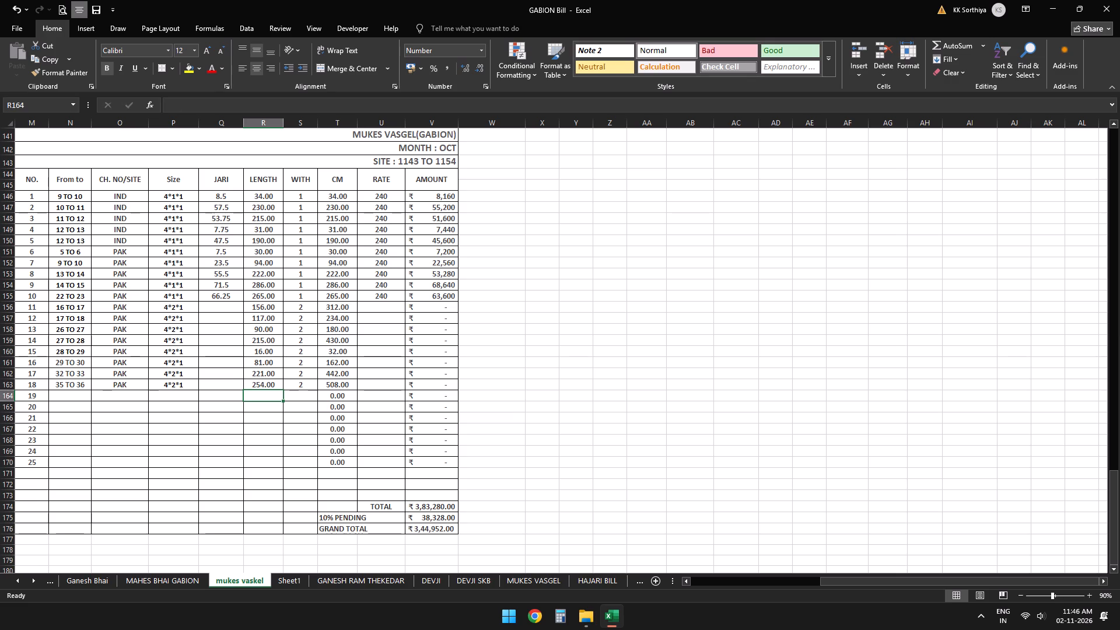
Review the new entries from entry 11 onward, checking each From to range against its row in column N.
key("Up")
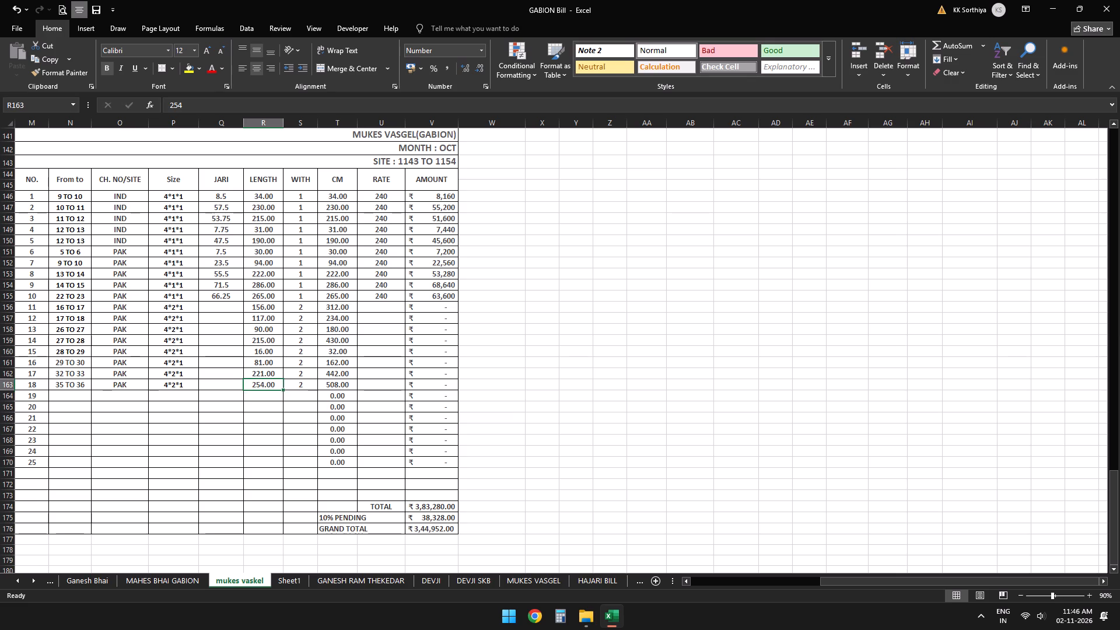
key("Up")
key("Left")
key("Up")
key("Up")
key("Left")
key("Up")
key("Up")
key("Left")
key("Up")
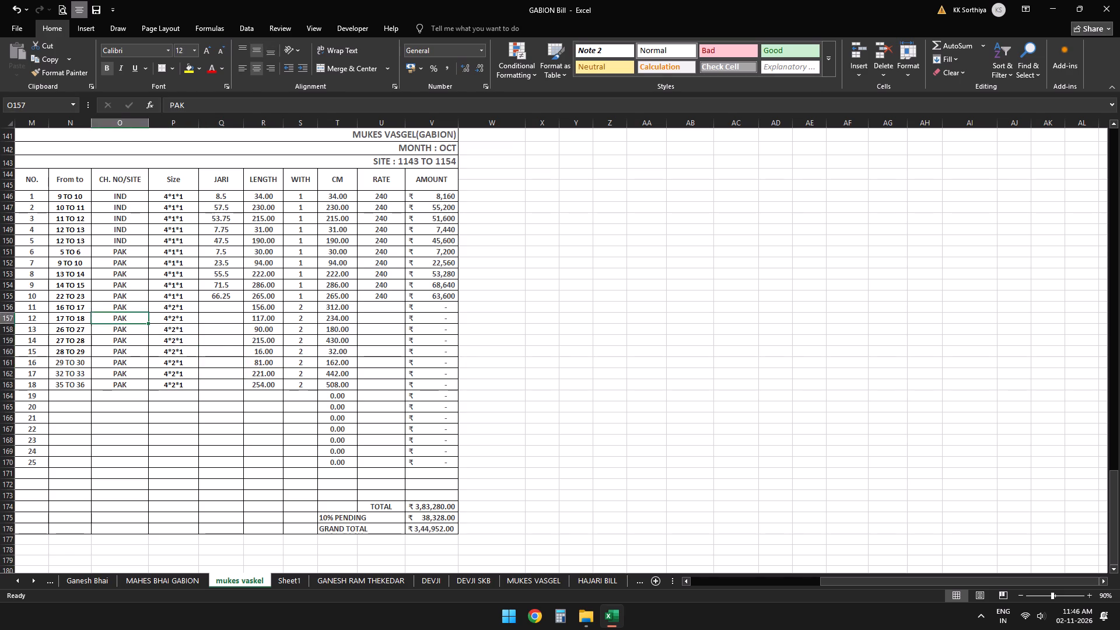
key("Up")
key("Left")
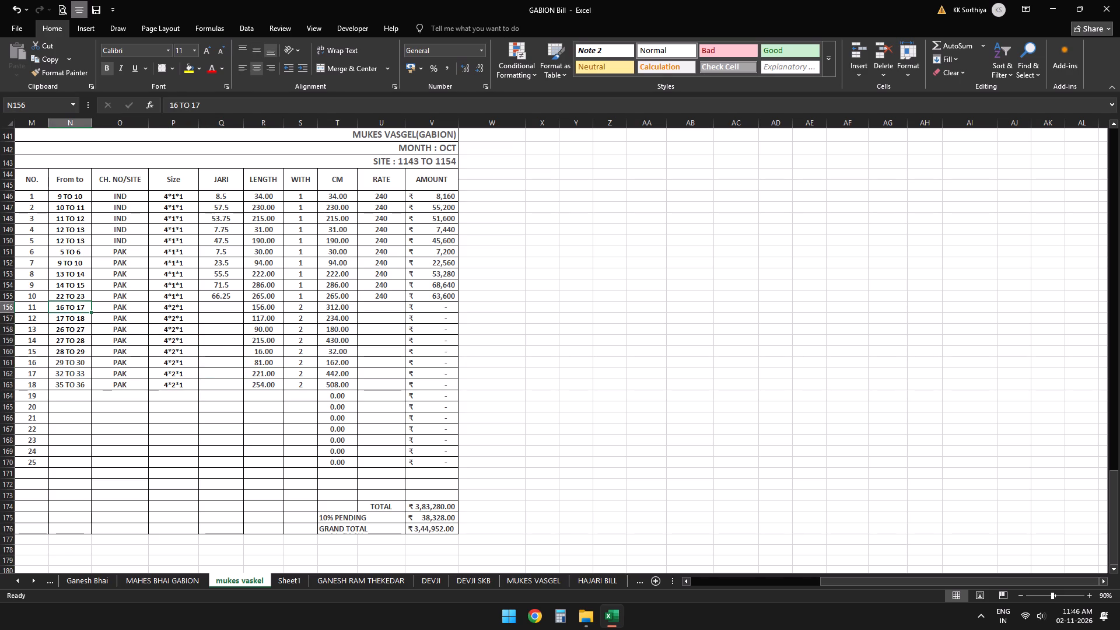
key("Down")
key("Down")
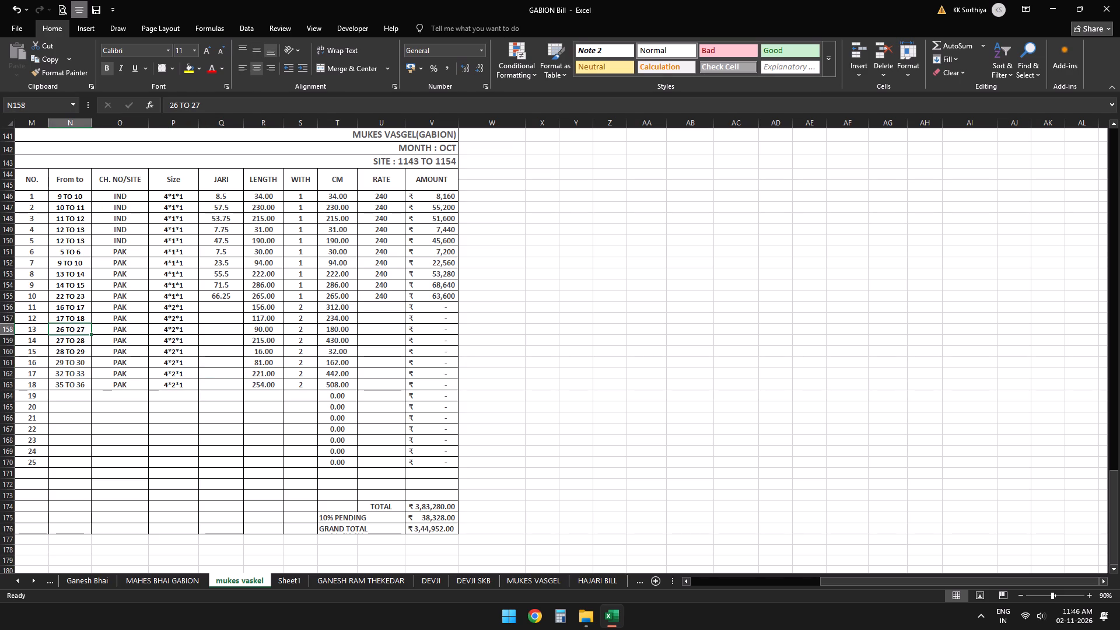
key("Down")
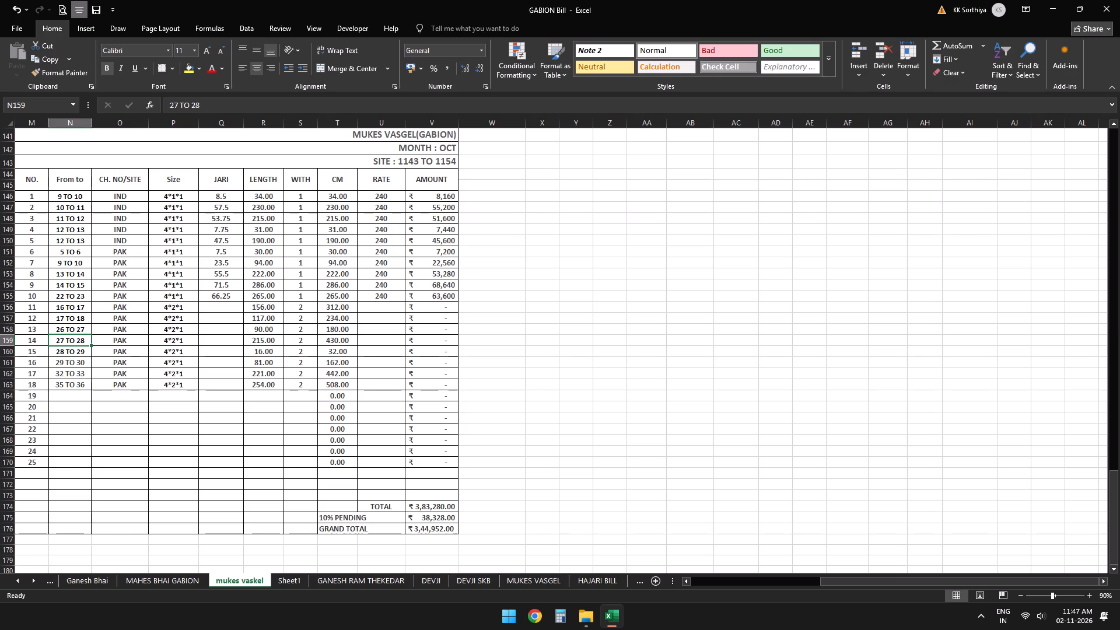
key("Down")
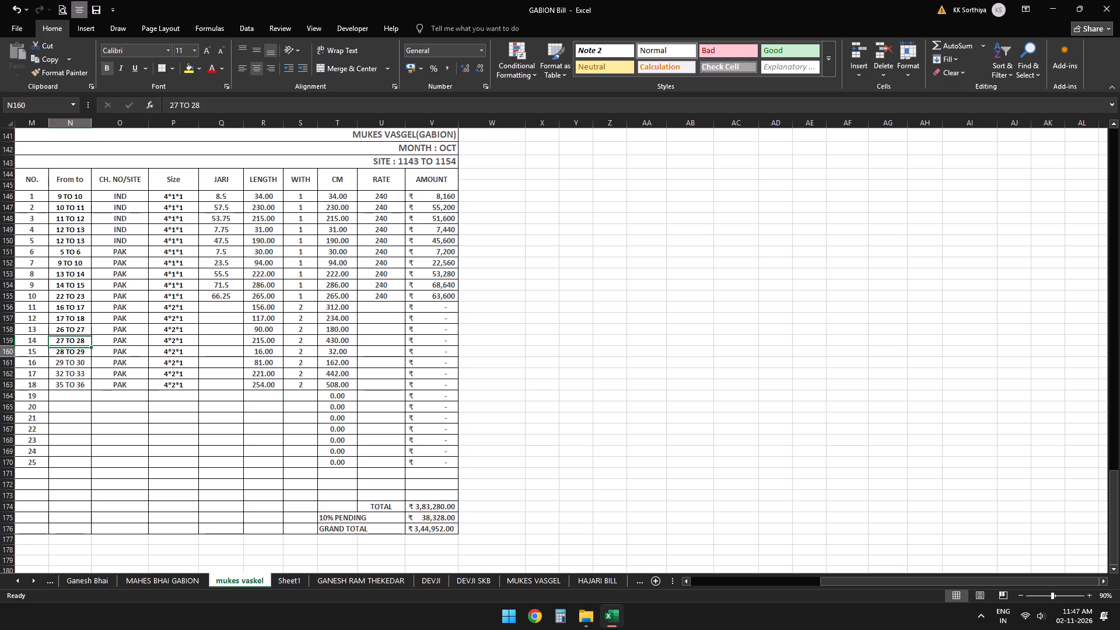
key("Down")
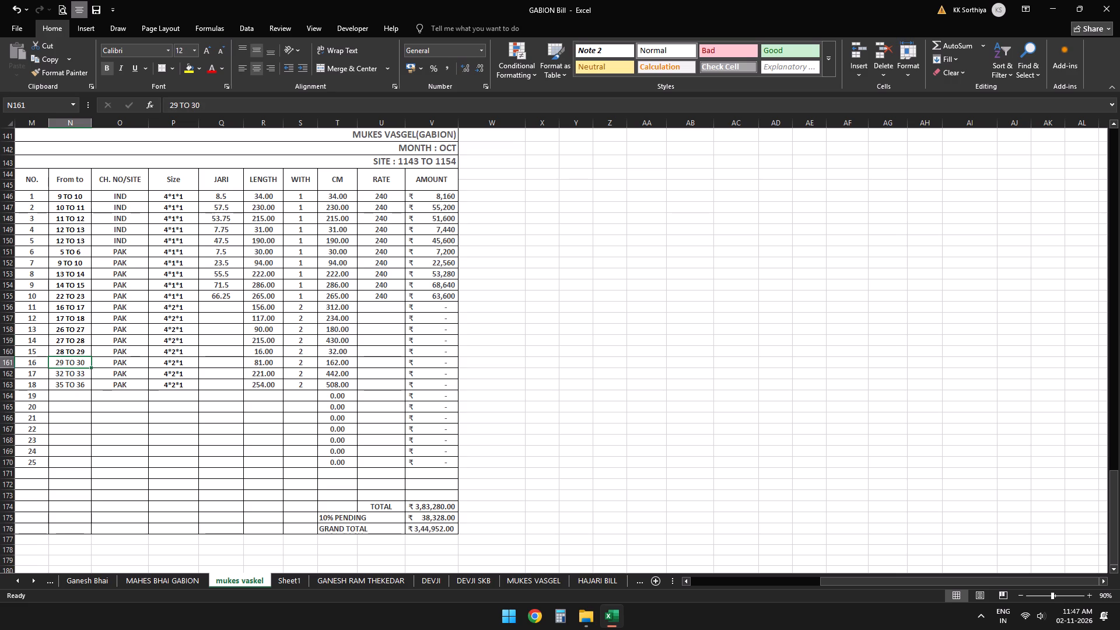
key("Down")
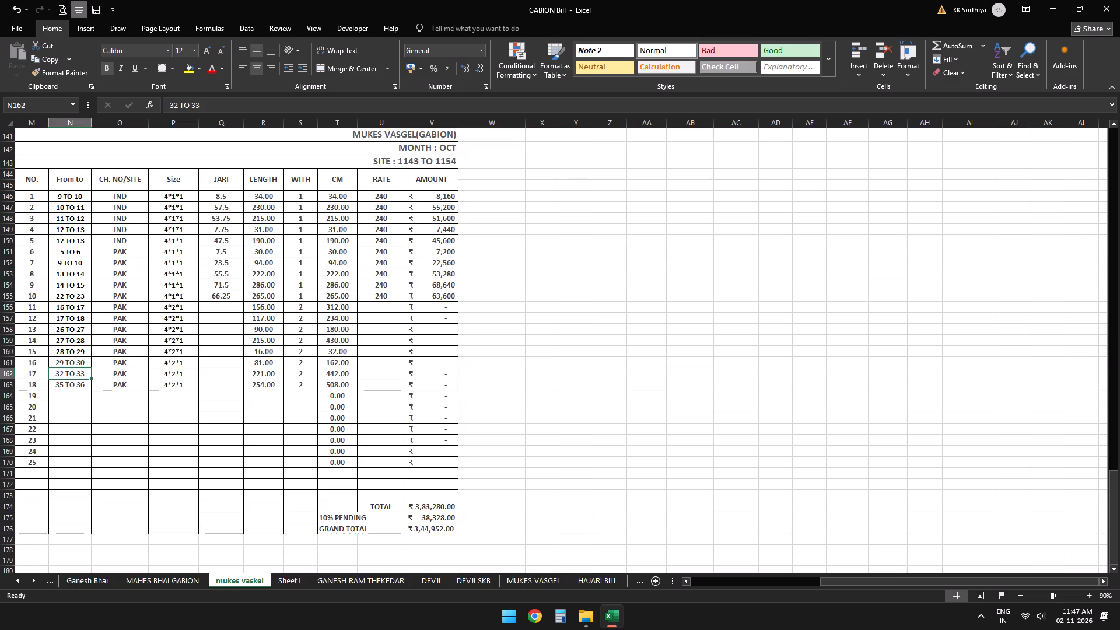
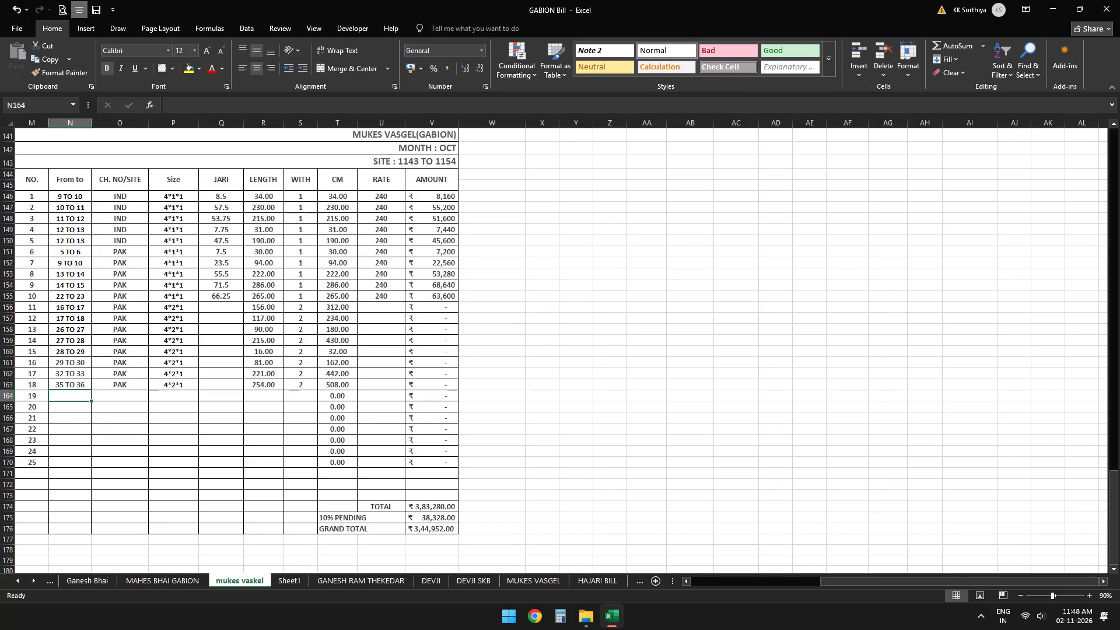
Correct the From to ranges to 30 TO 31 for entry 17 in N162 and 32 TO 33 for entry 18 in N163.
key("Up")
key("Up")
key("Up")
key("Up")
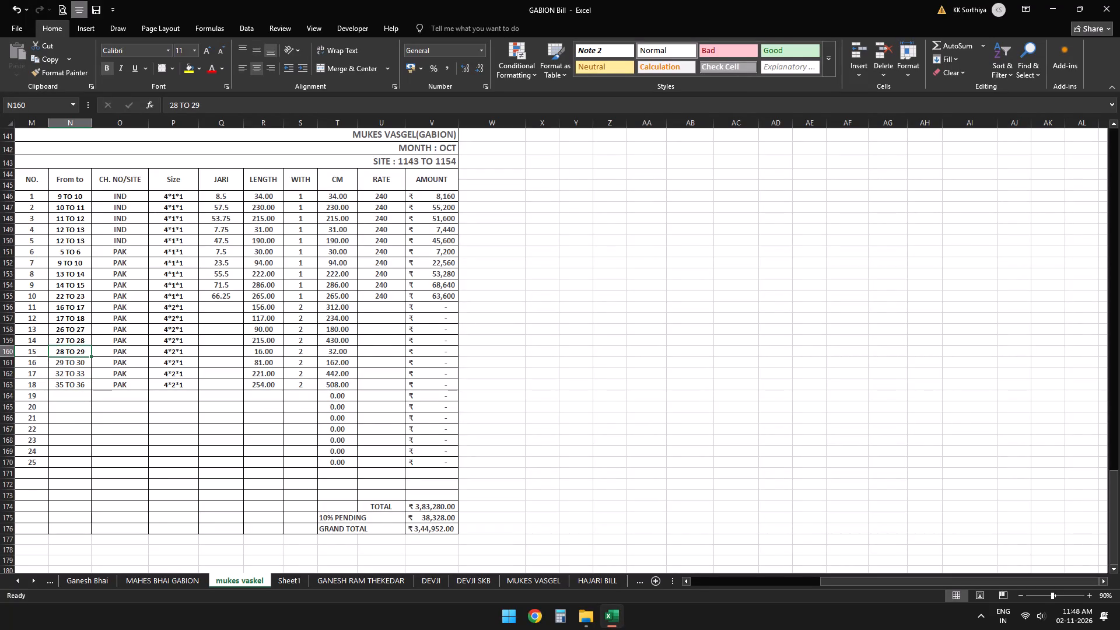
key("Down")
key("Down")
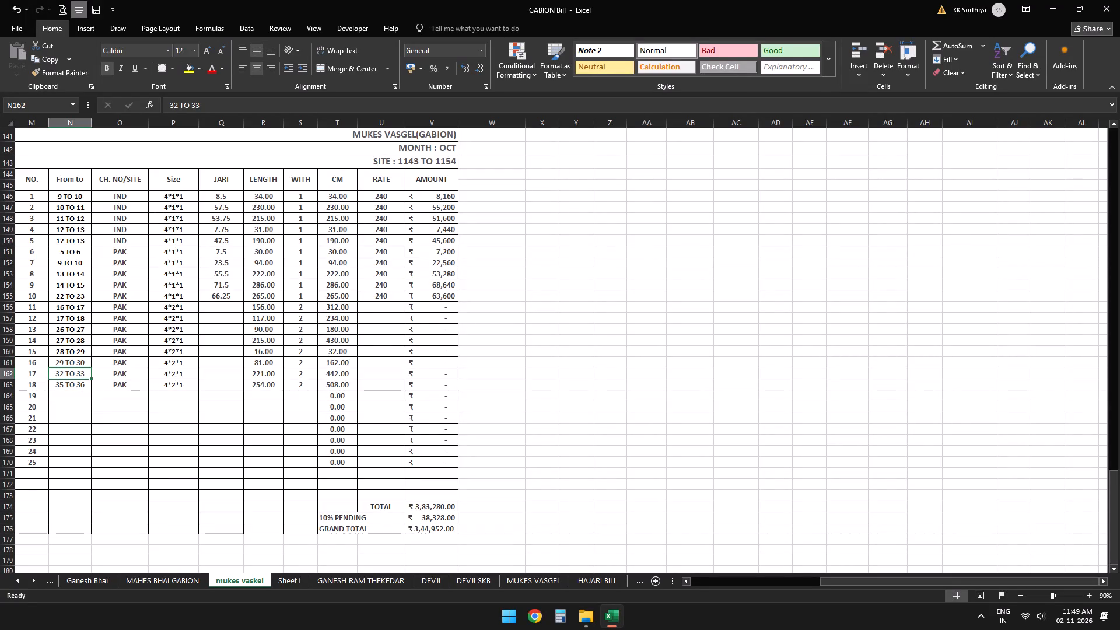
type("30 TO")
key("space")
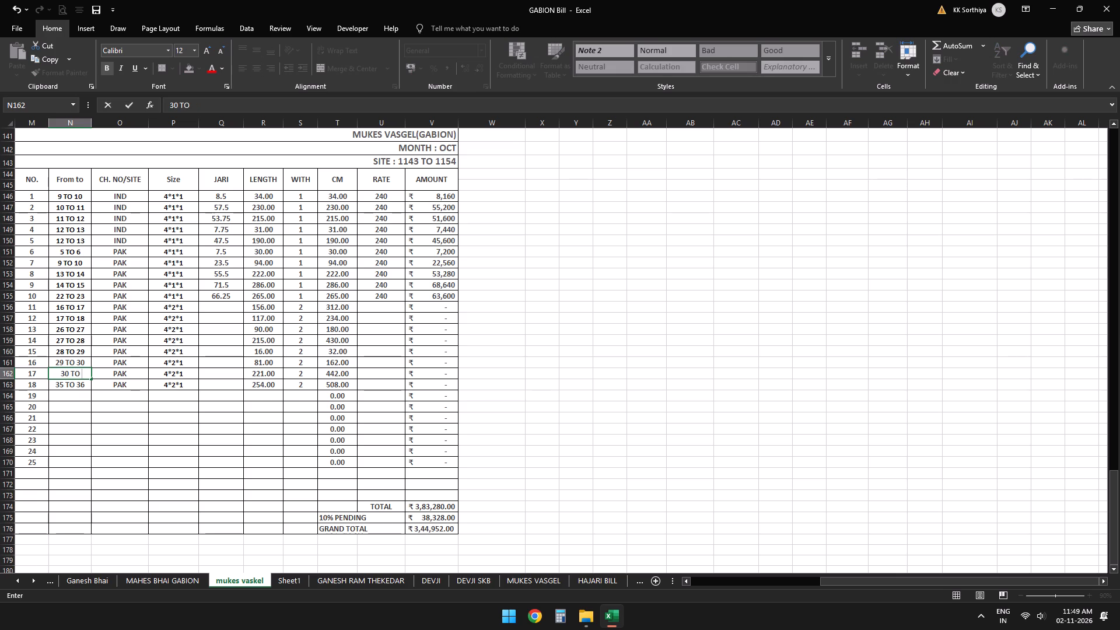
type("31")
key("Down")
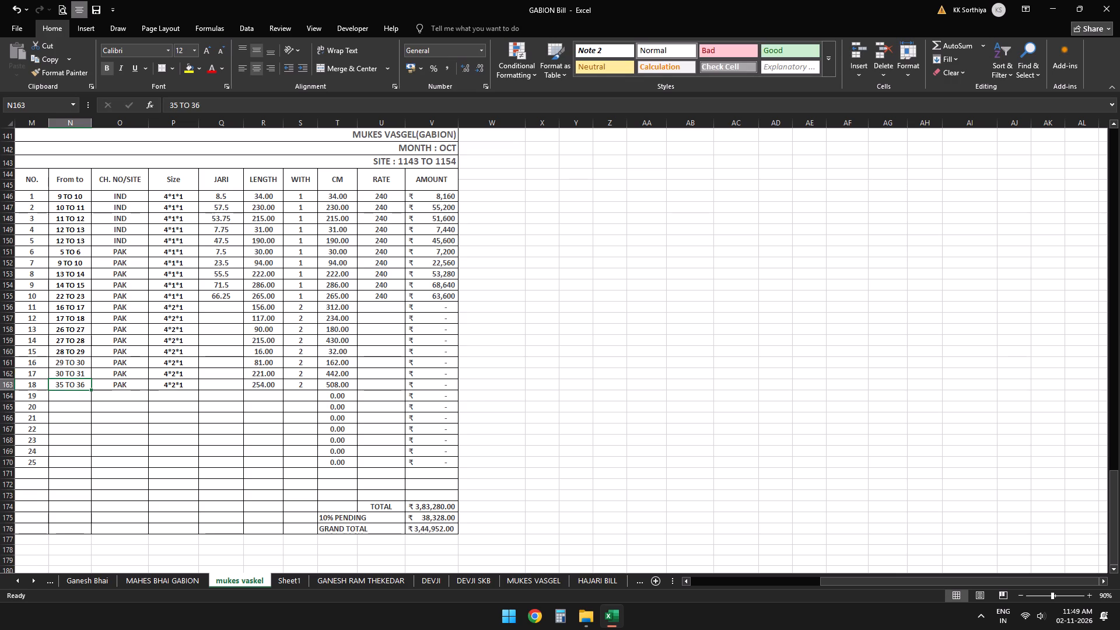
type("32 R")
key("BackSpace")
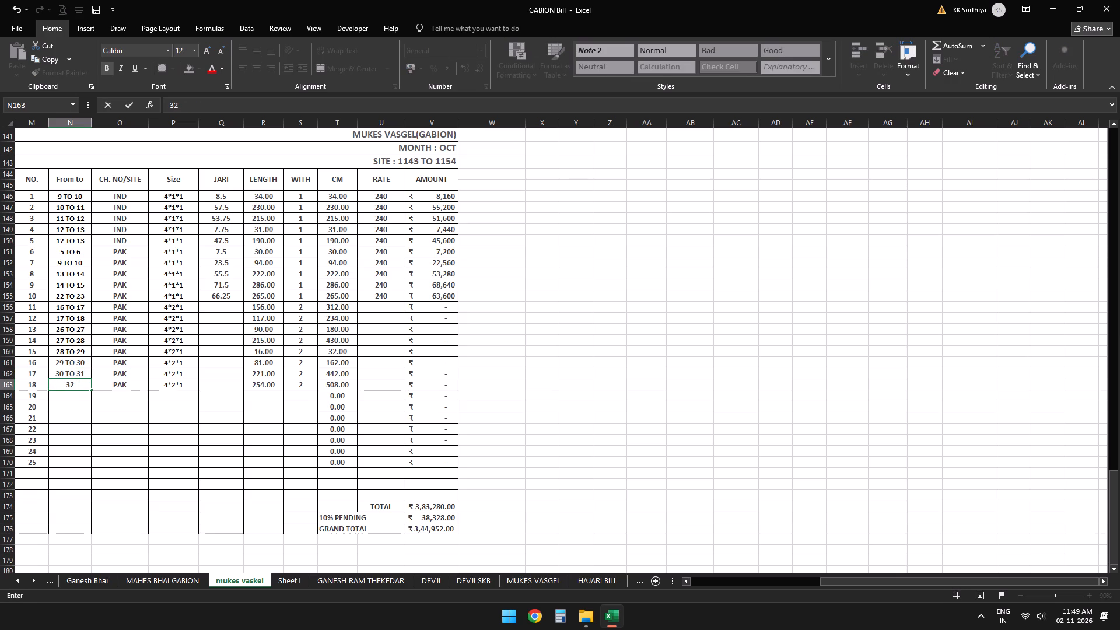
key("t")
type("O")
key("space")
type("33")
key("Return")
Fill in entry 19 with range 35 TO 36, site PAK, size 4*2*1, length 170 and WITH 2, and save the workbook.
type("35 TO 36")
key("Right")
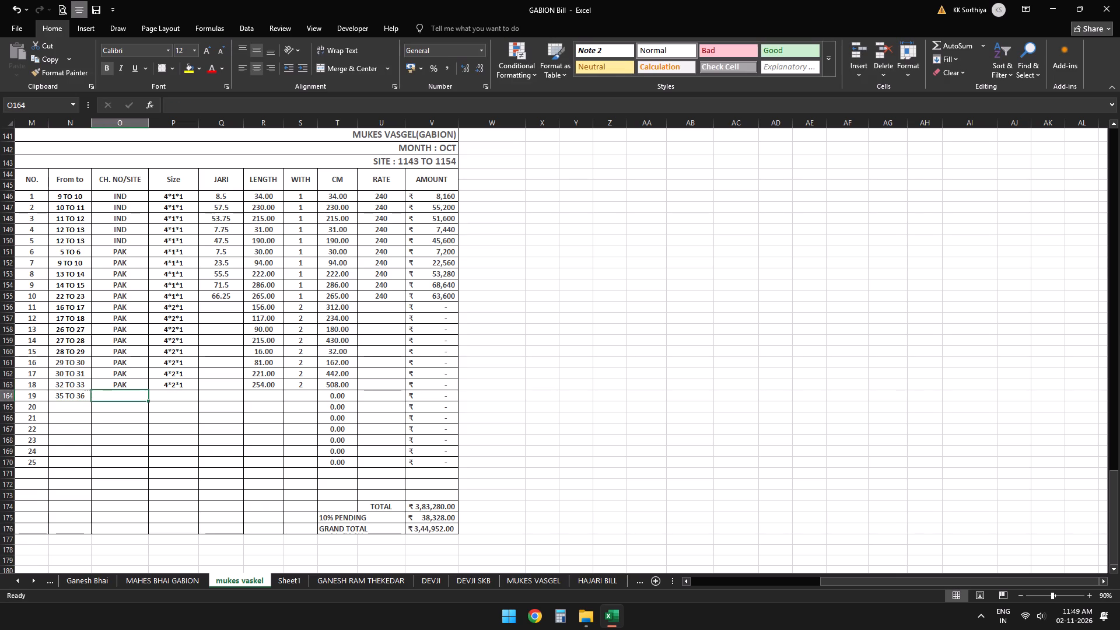
key("p")
key("Right")
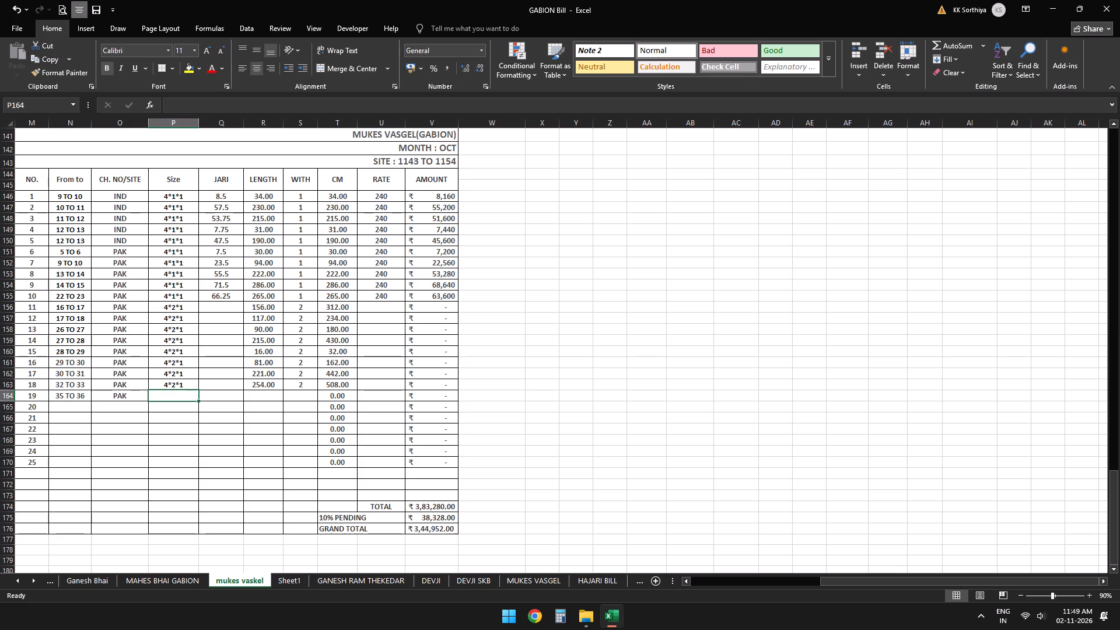
key("ctrl+d")
key("Right")
key("Right")
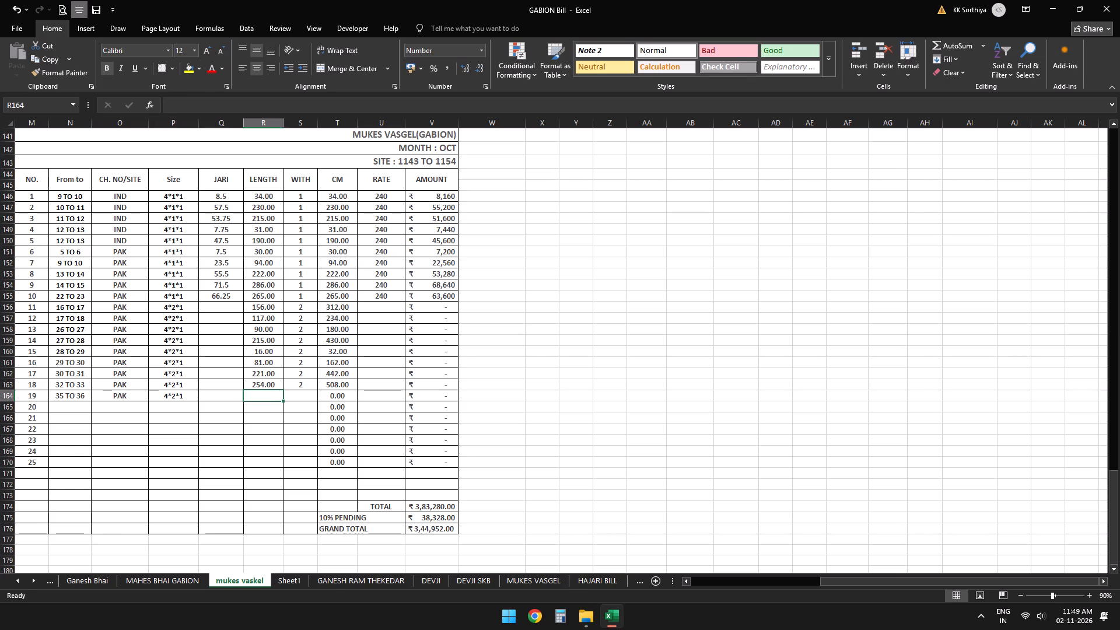
type("170")
key("Right")
key("2")
key("Left")
key("Left")
key("ctrl+s")
Check the lengths of entries 11 to 19 one by one in column R against their ranges.
key("Up")
key("Up")
key("Up")
key("Up")
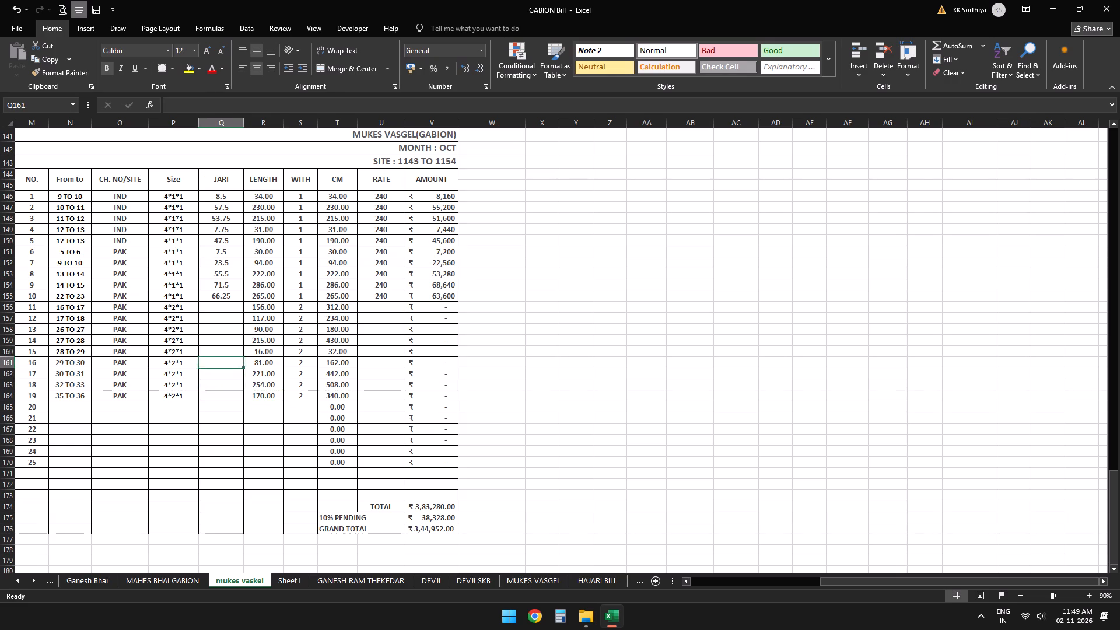
key("Up")
key("Up")
key("Up")
key("Up")
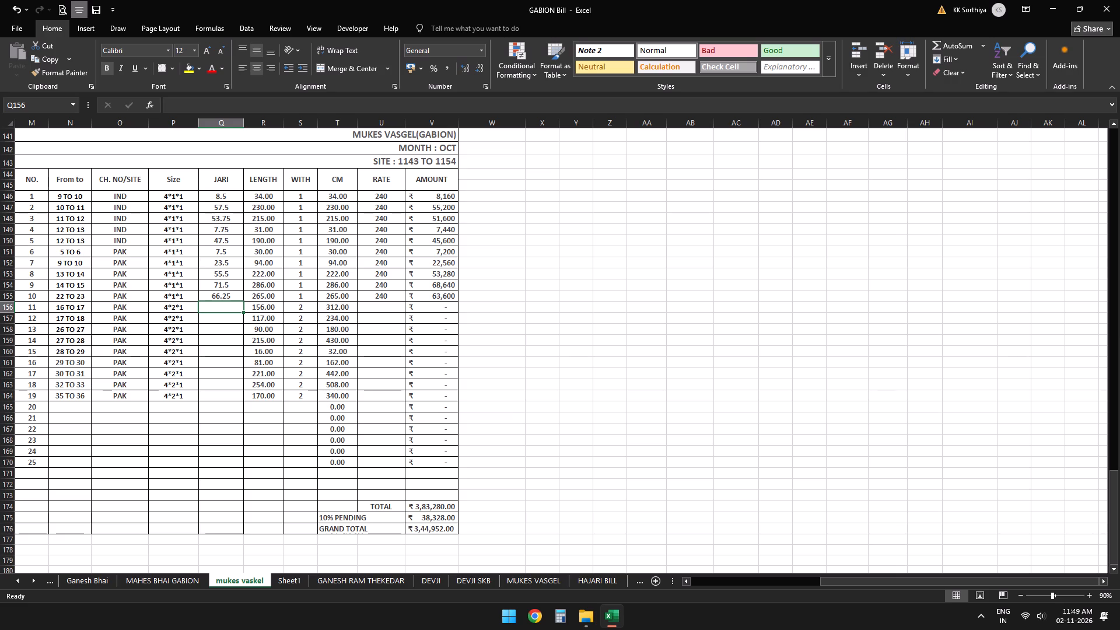
key("Right")
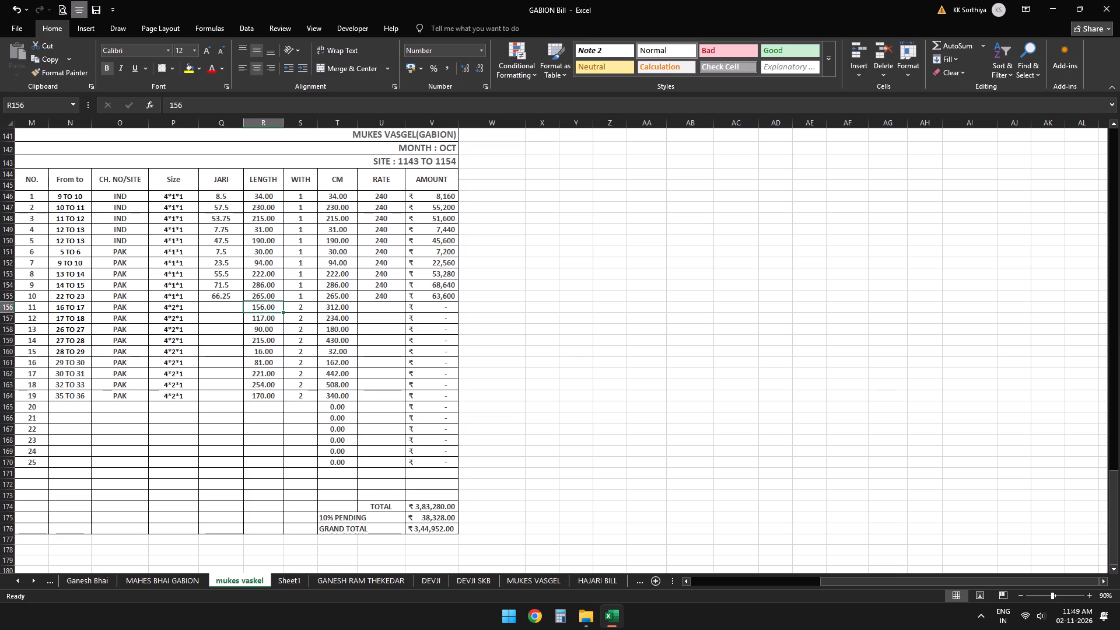
key("Down")
key("Down")
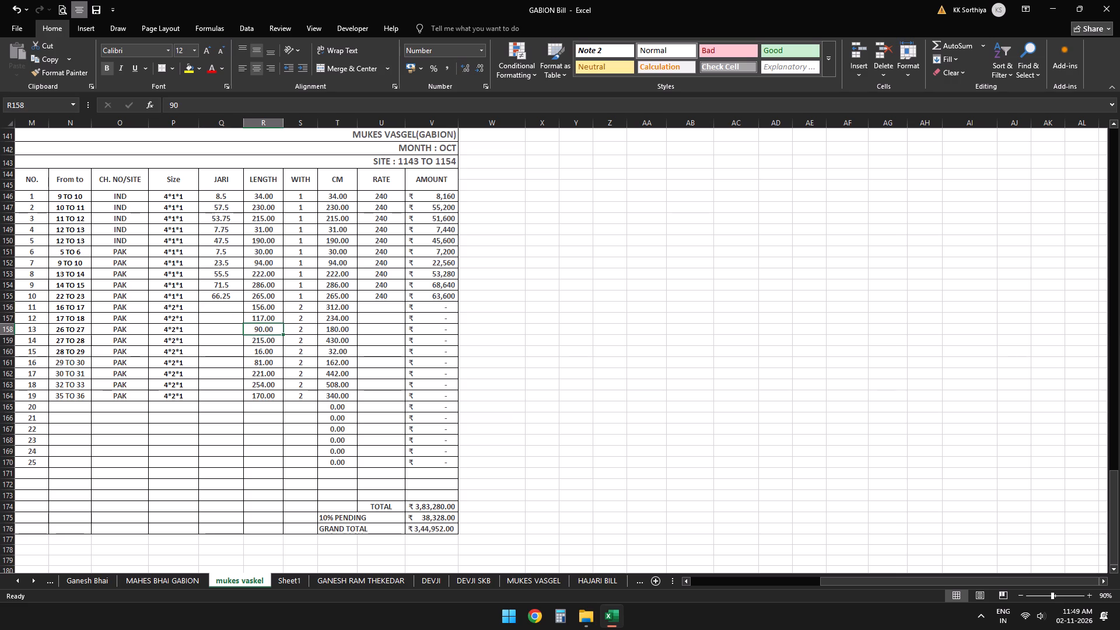
key("Down")
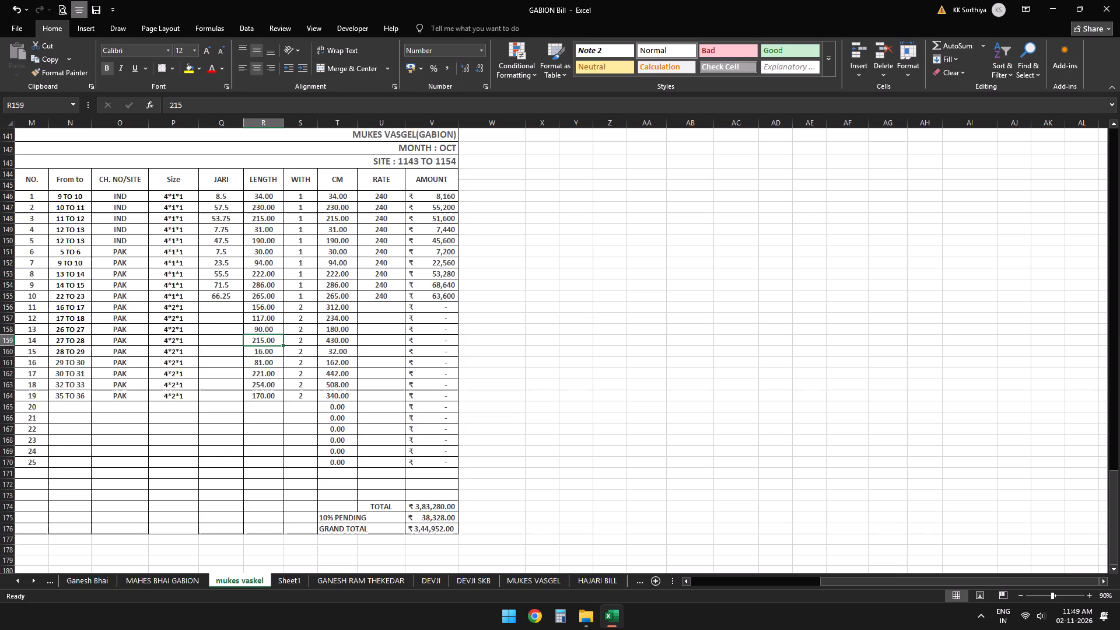
key("Down")
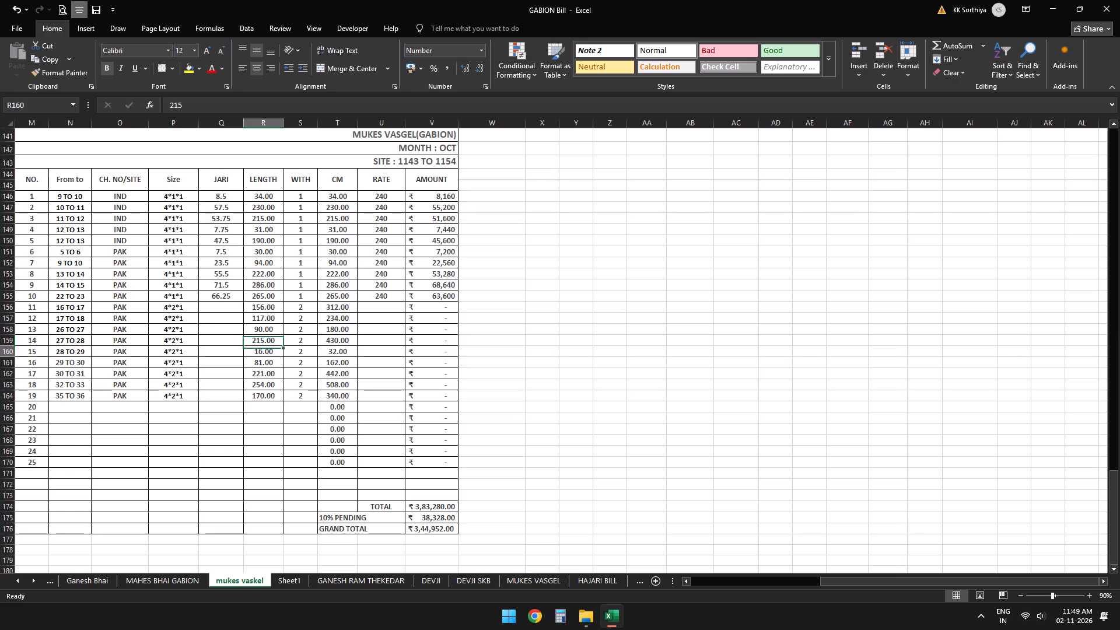
key("Down")
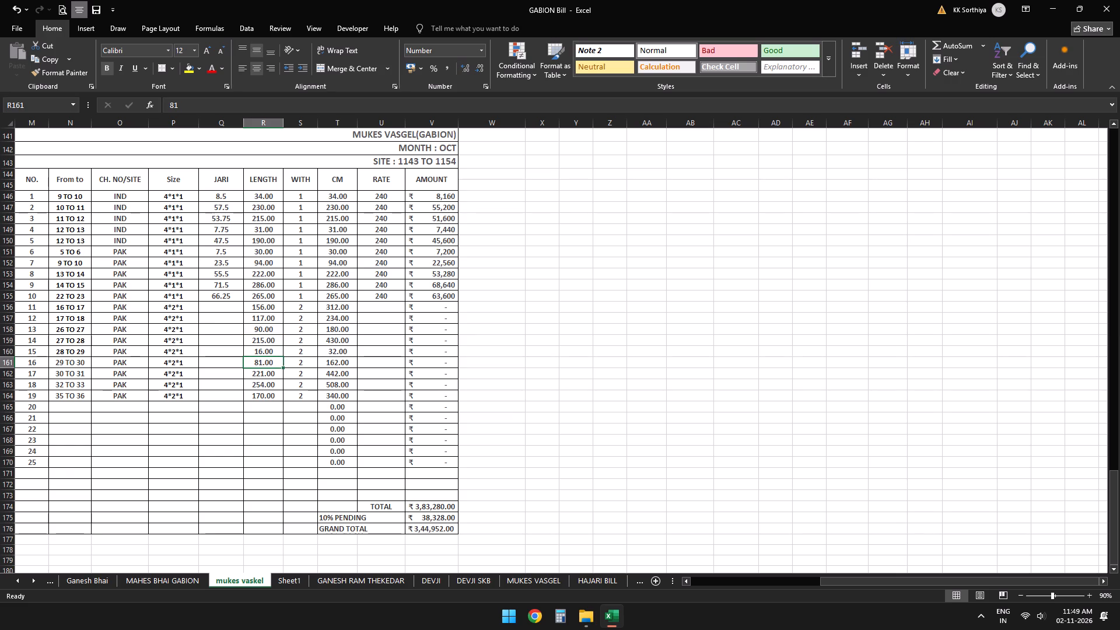
key("Down")
key("Down")
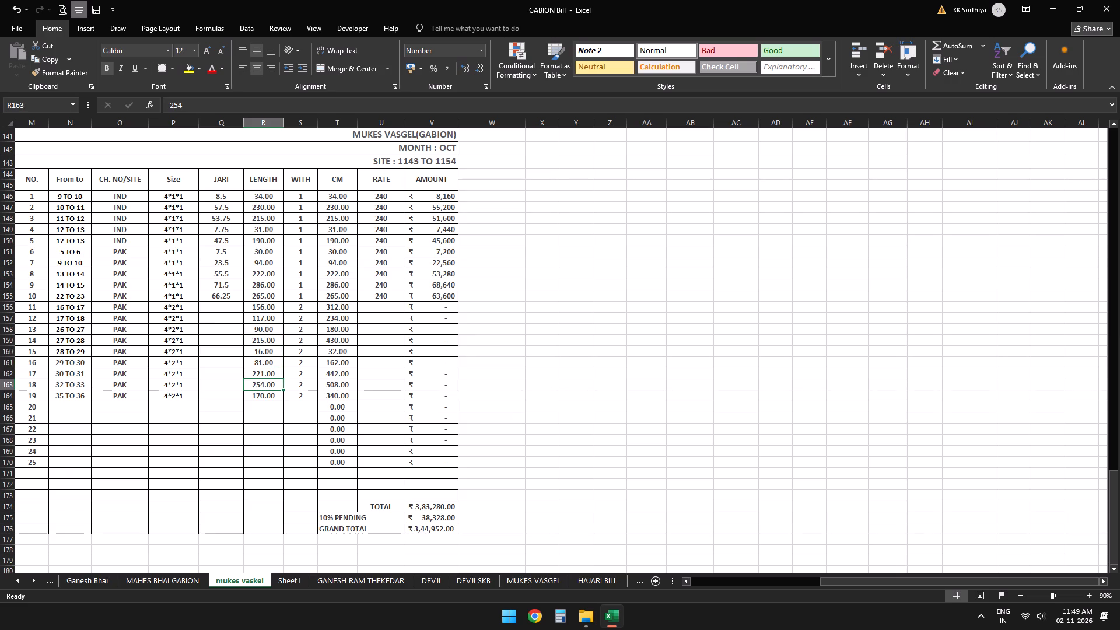
key("Down")
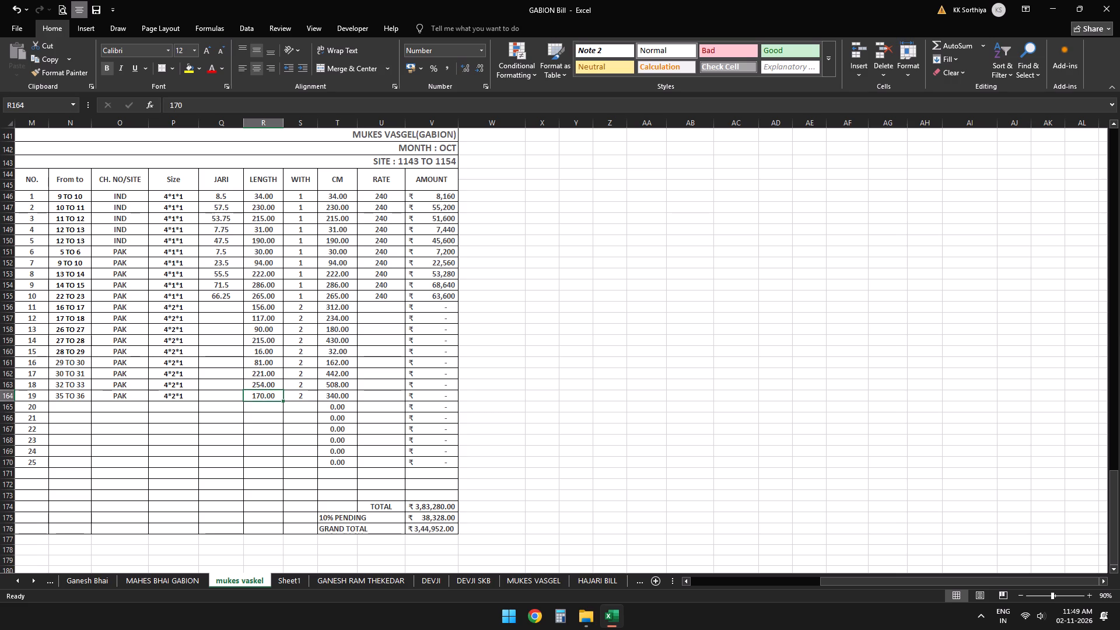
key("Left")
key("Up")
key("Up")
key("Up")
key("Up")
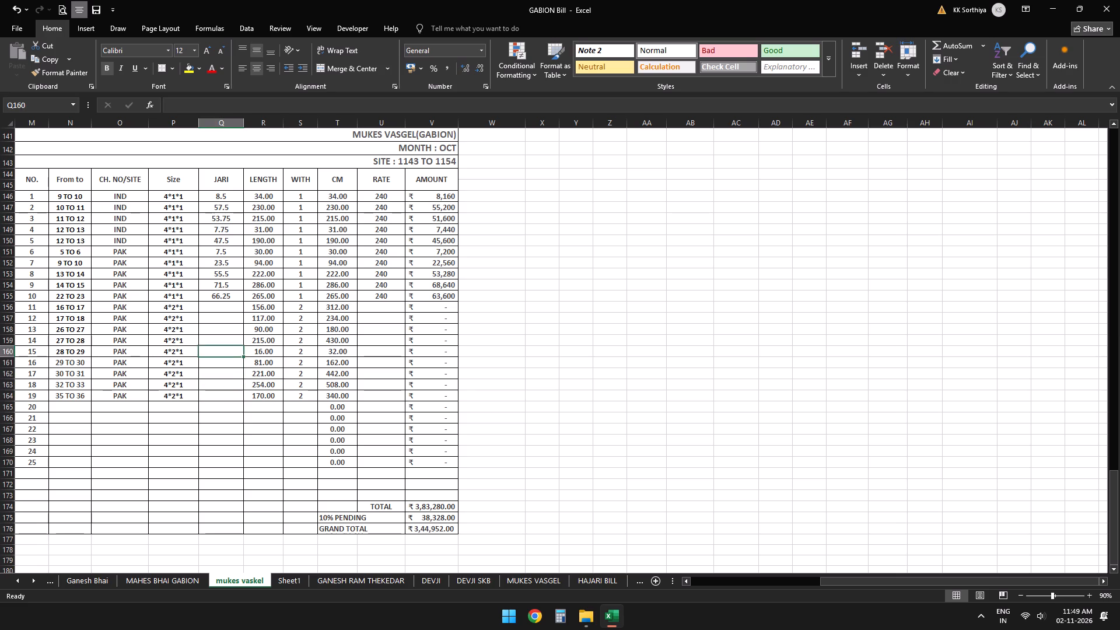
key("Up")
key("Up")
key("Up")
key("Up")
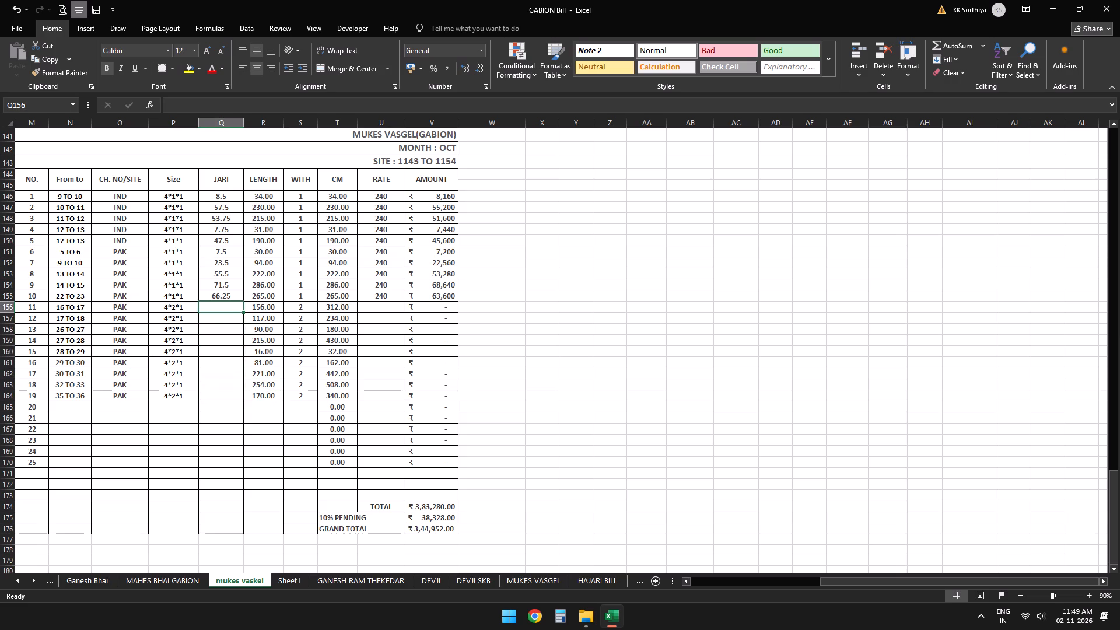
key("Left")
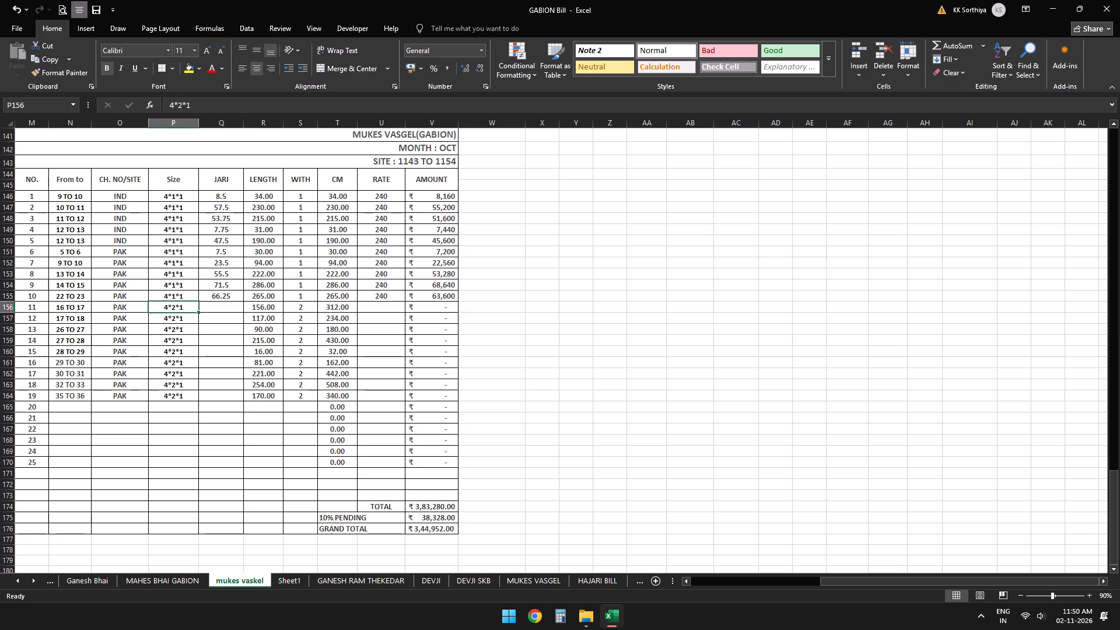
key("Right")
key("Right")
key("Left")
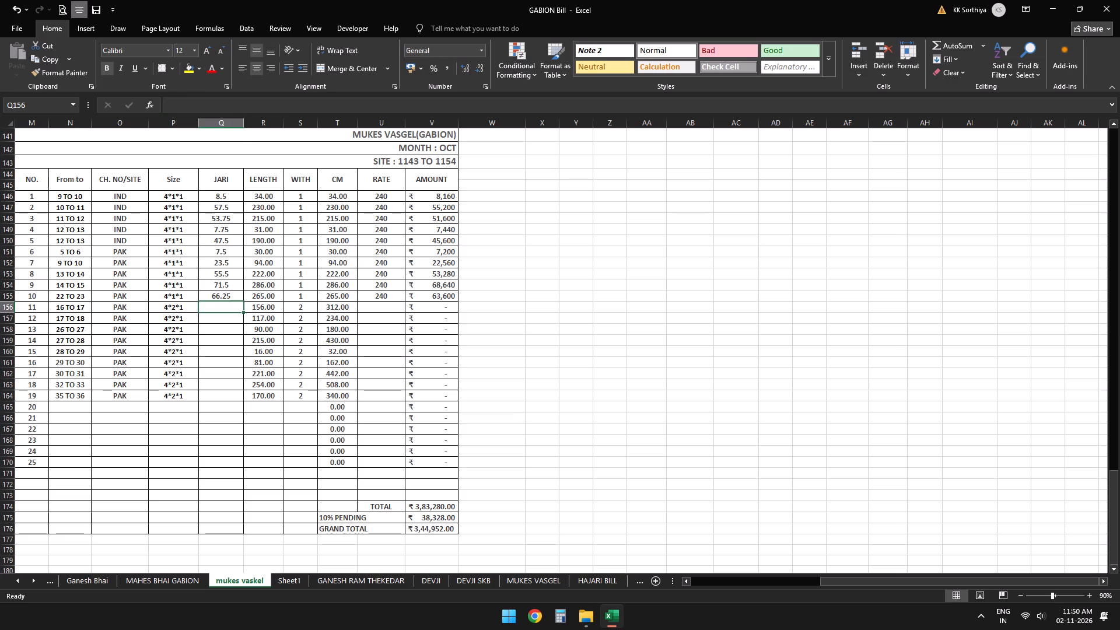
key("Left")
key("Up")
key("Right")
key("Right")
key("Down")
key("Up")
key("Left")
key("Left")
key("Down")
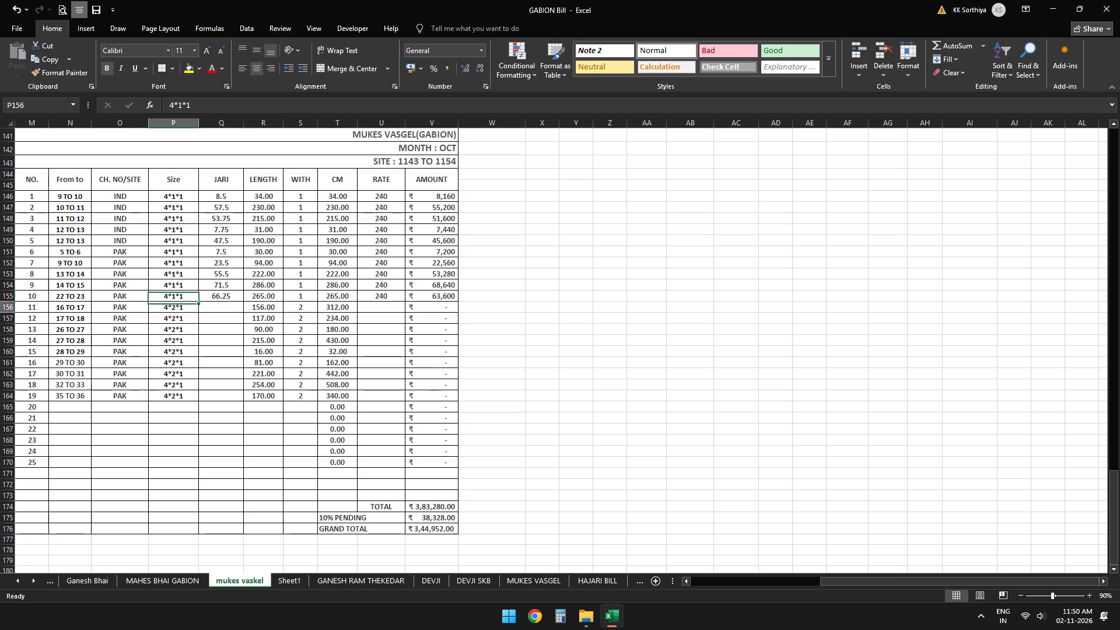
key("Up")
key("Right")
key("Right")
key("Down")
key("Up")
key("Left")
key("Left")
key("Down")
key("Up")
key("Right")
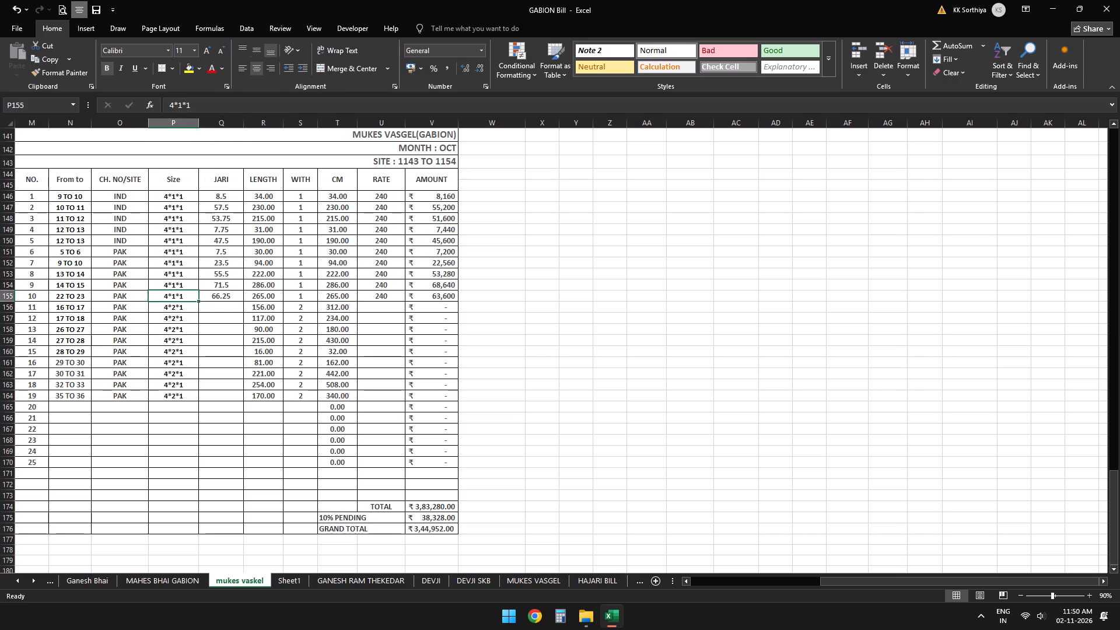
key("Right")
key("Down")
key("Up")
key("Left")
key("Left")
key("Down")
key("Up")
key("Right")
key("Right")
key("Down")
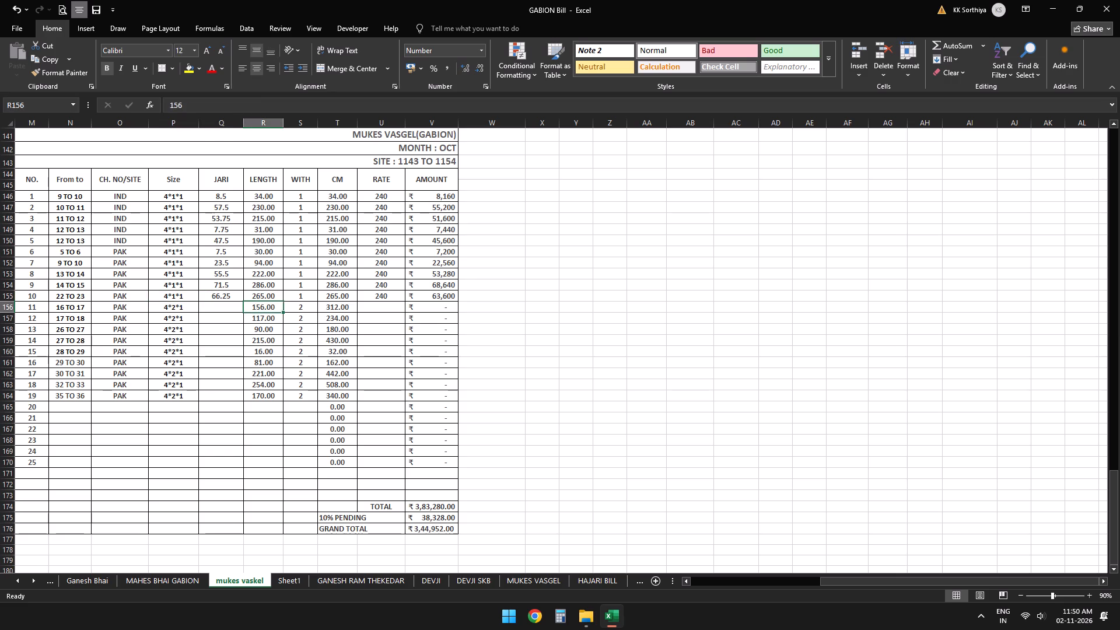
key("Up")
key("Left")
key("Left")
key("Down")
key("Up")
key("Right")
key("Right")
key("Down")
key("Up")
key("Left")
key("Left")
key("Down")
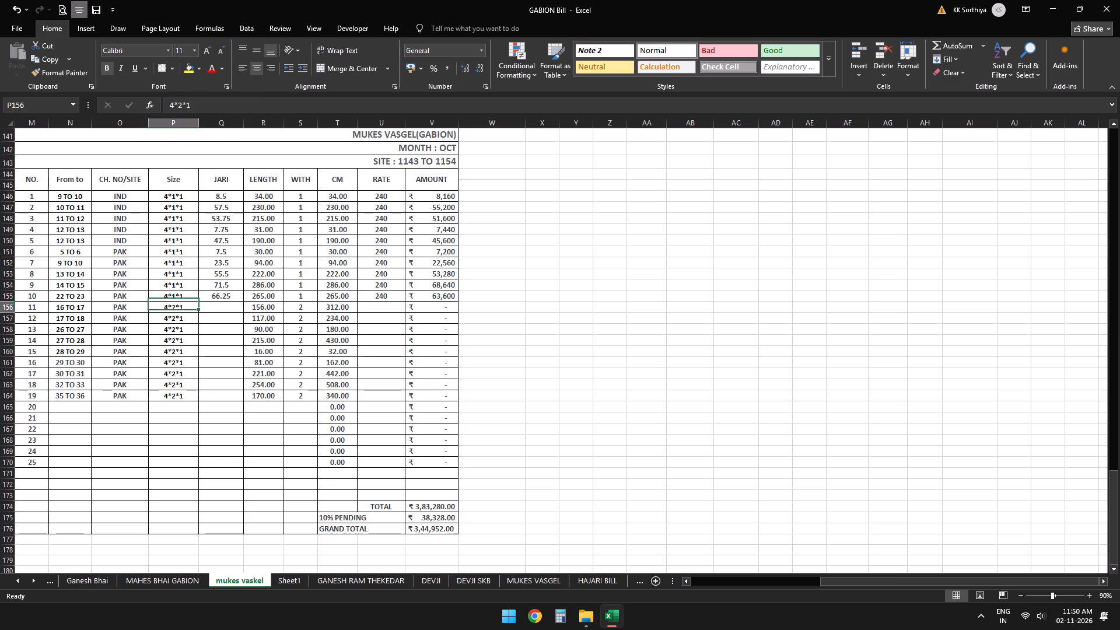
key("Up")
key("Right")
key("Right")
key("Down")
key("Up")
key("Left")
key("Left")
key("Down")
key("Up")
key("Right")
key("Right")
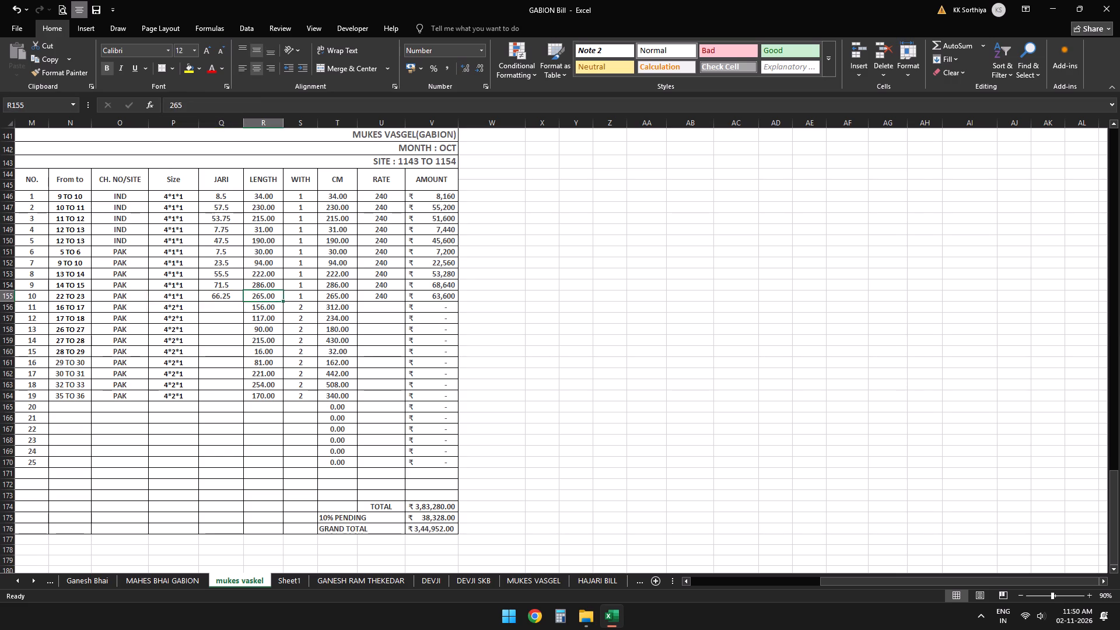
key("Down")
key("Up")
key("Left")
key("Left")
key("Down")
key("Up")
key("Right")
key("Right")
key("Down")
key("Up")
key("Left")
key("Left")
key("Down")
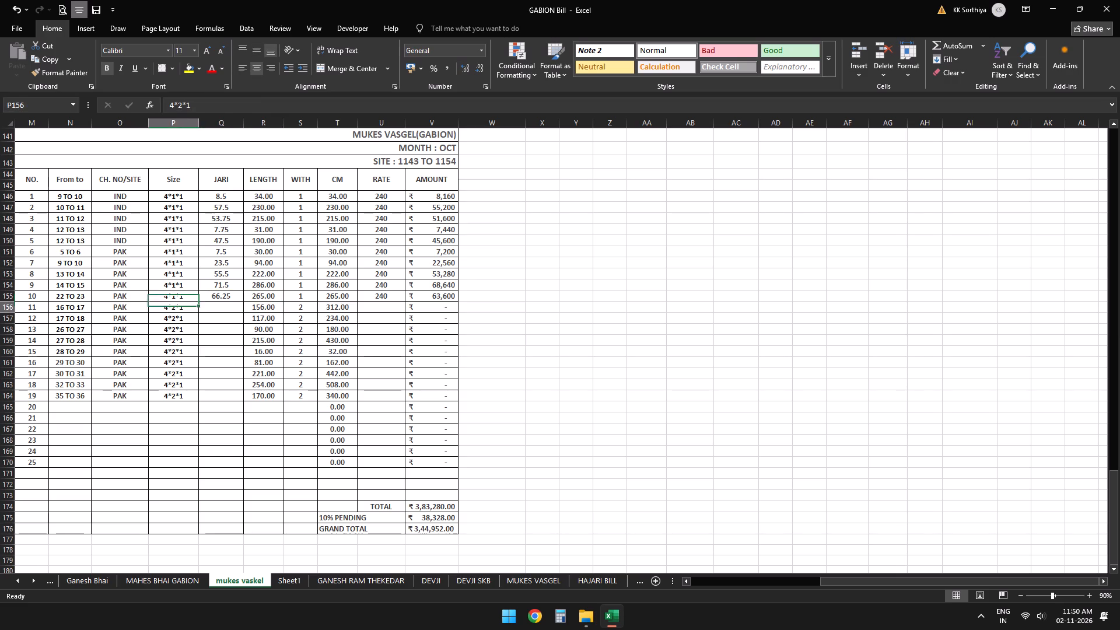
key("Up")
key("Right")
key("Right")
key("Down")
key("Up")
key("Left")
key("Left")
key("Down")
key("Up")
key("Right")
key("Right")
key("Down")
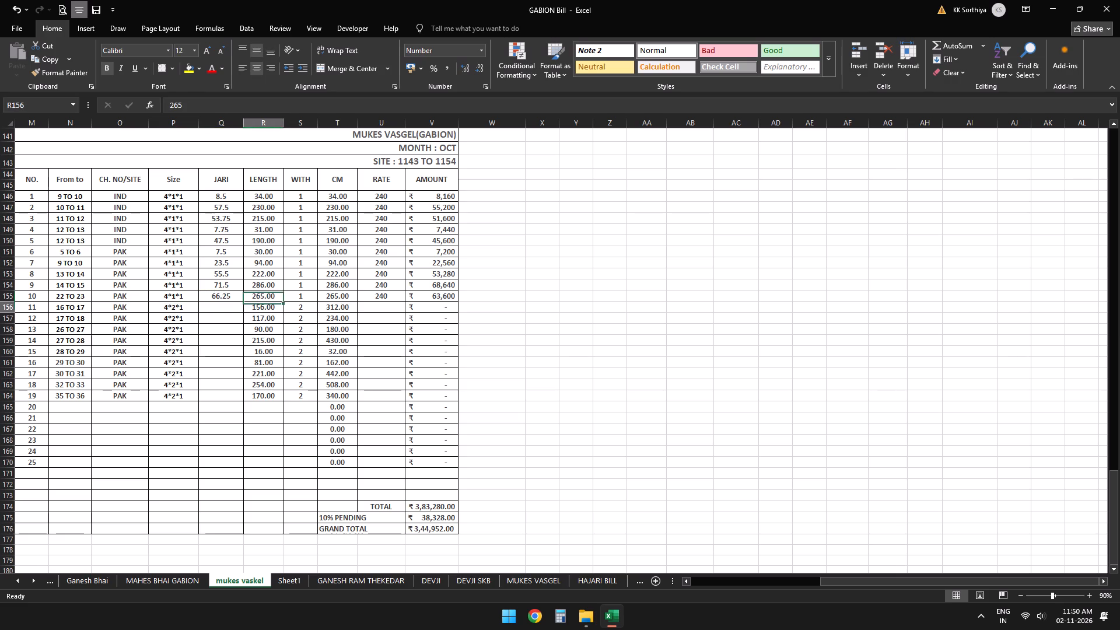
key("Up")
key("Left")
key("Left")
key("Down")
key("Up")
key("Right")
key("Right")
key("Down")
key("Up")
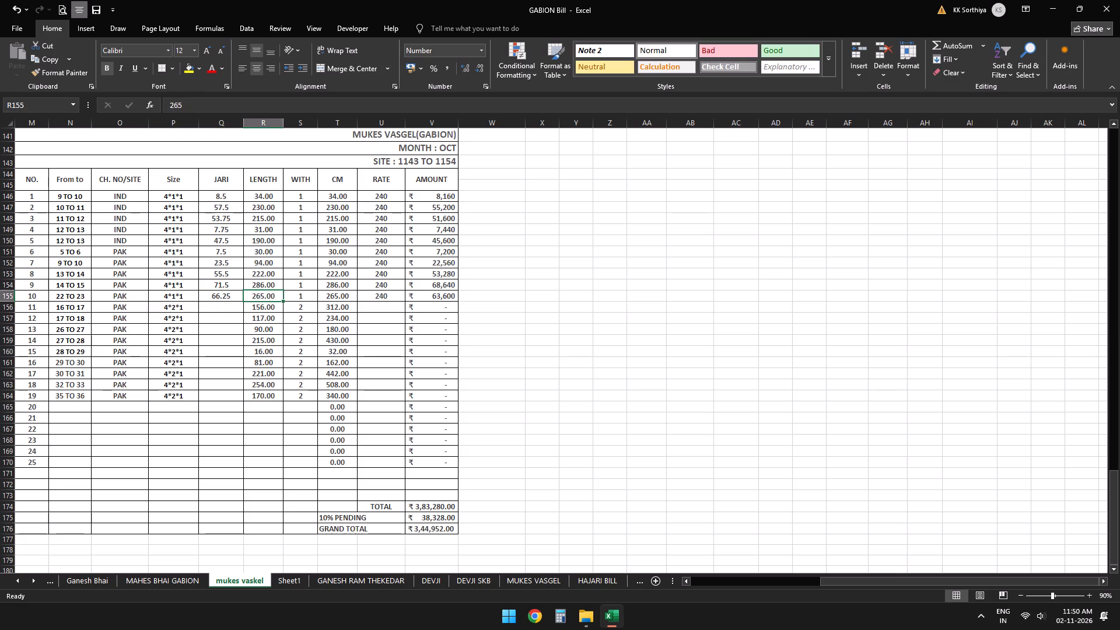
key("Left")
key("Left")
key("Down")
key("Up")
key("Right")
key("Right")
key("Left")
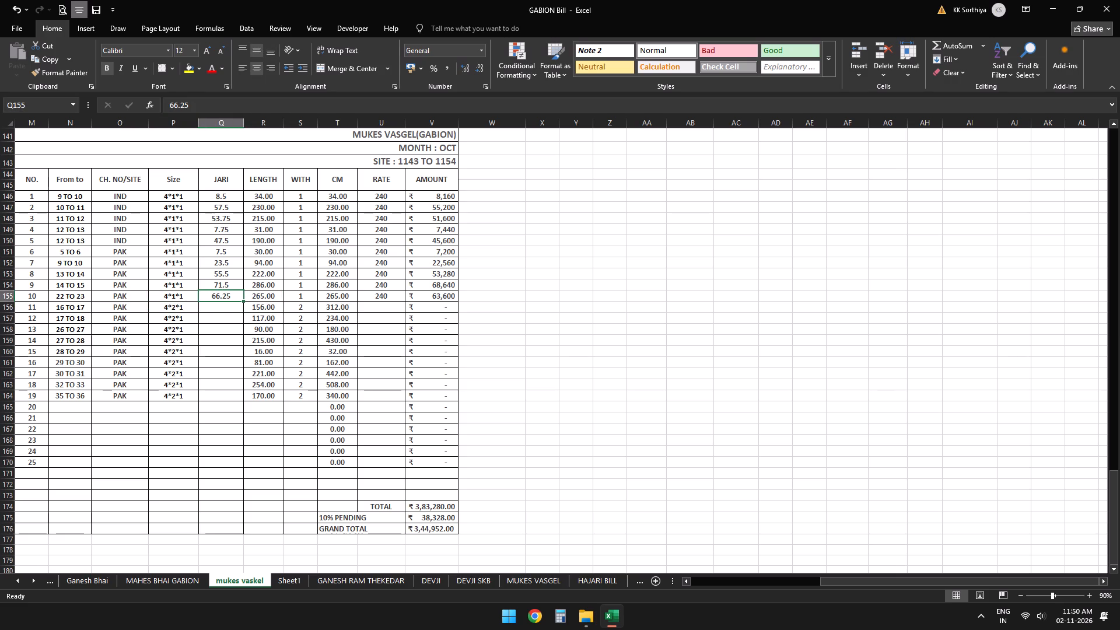
Enter rate 200 for entries 11 to 19 in column U, and save the workbook.
key("Down")
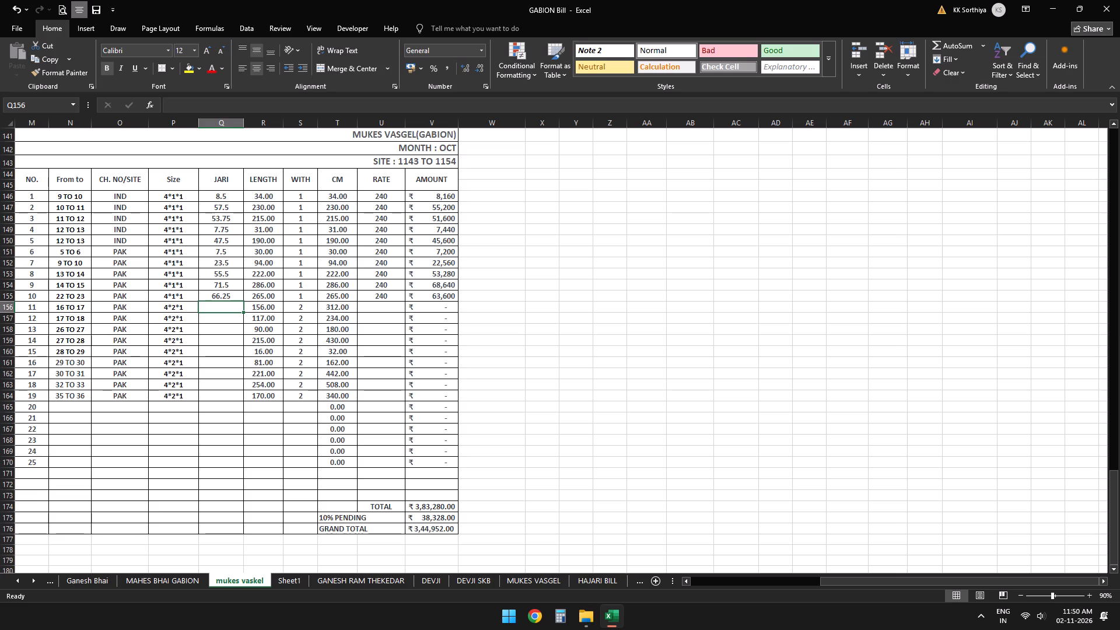
key("Right")
key("Right")
key("Right")
key("Right")
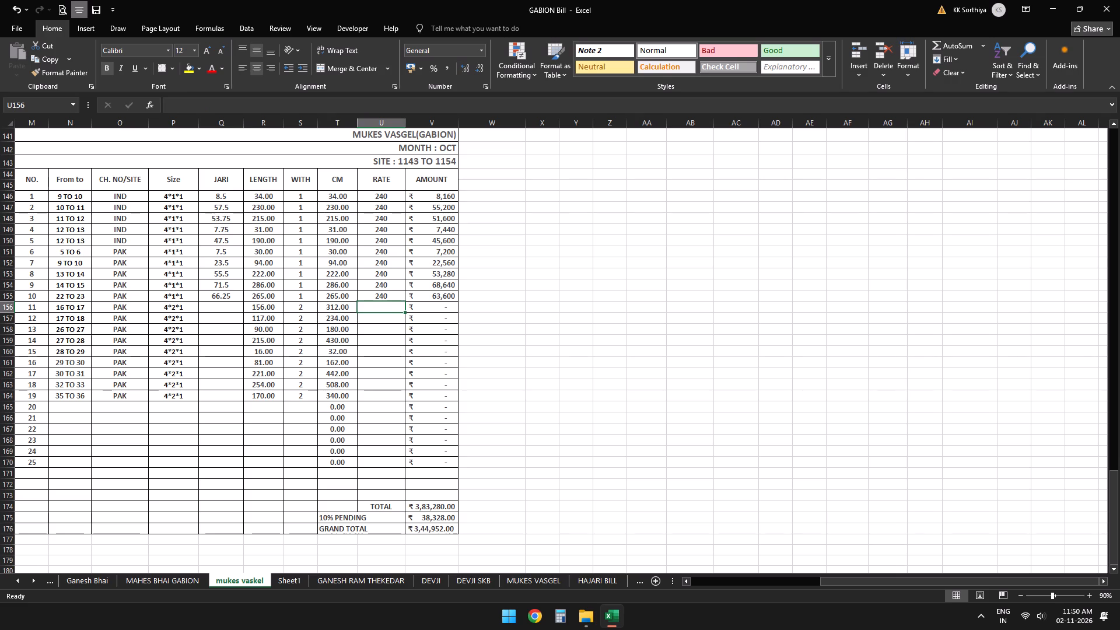
scroll(624, 305, "up", 5)
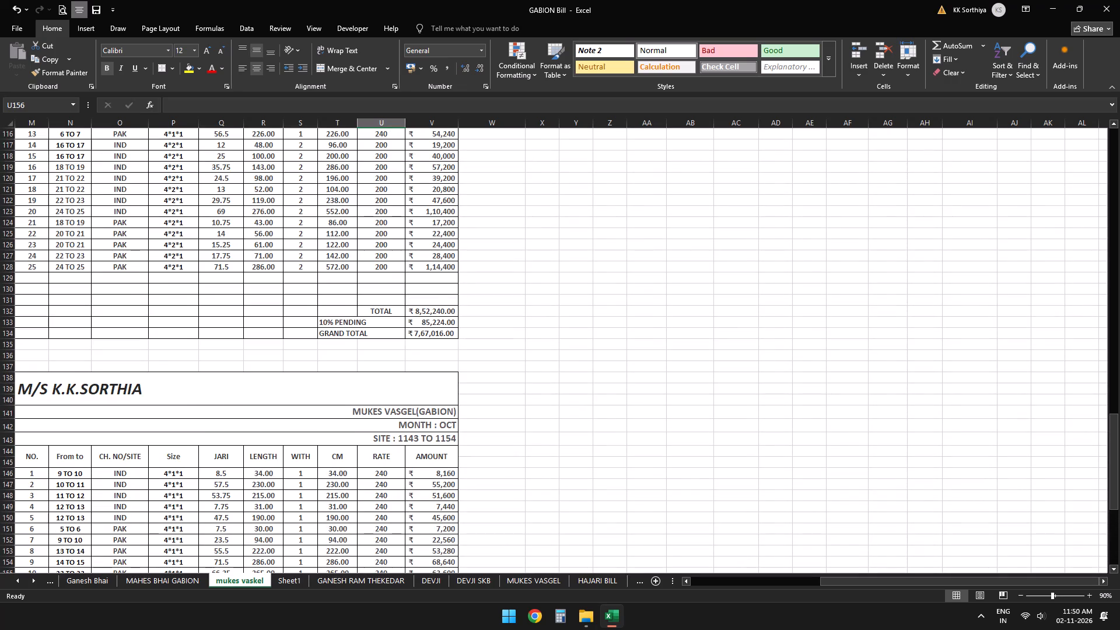
scroll(624, 307, "down", 5)
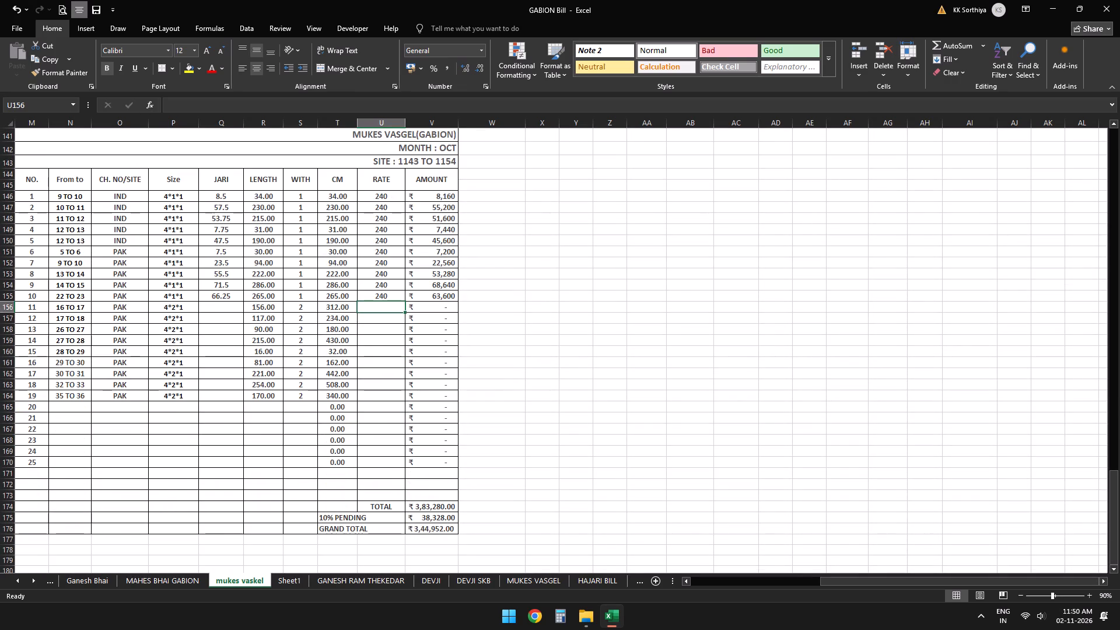
key("space")
key("space")
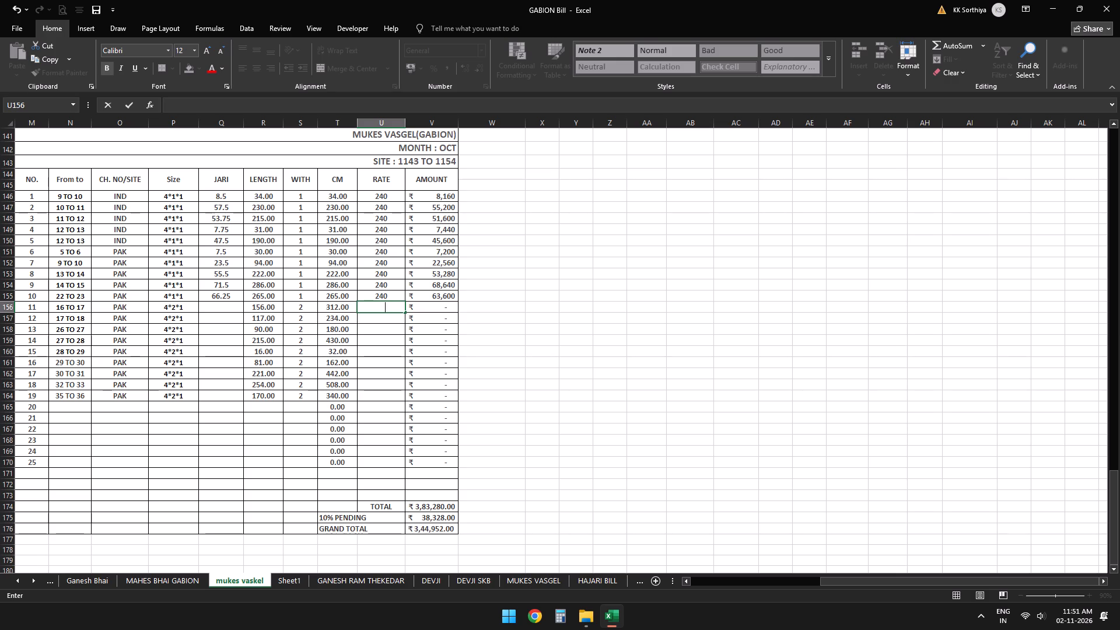
type("200")
key("Down")
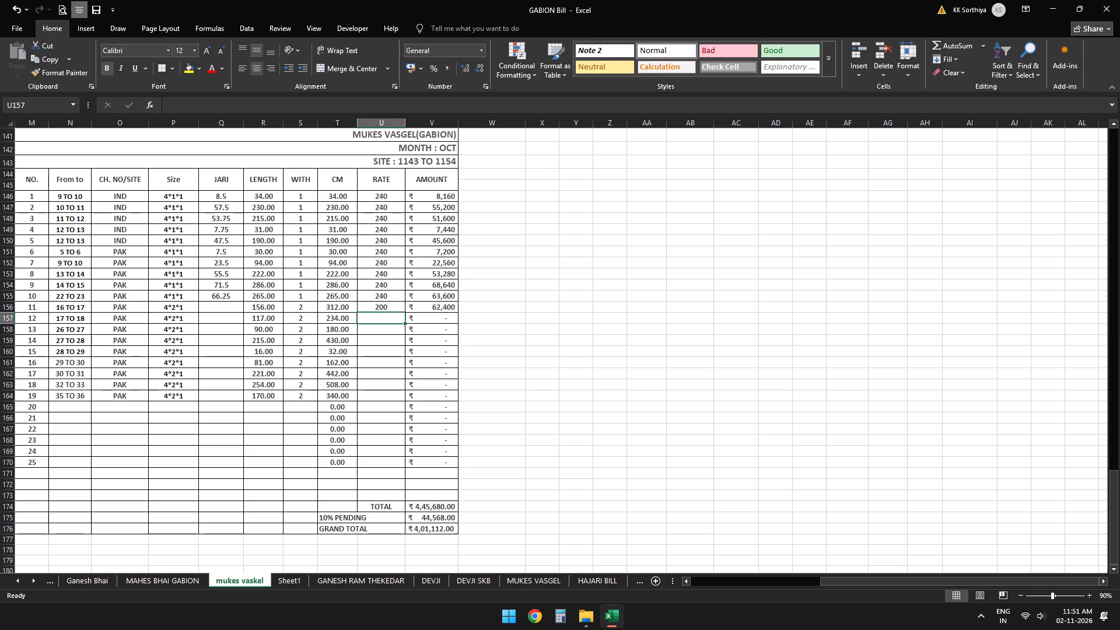
type("200")
key("Down")
type("200")
key("Down")
type("200")
key("Down")
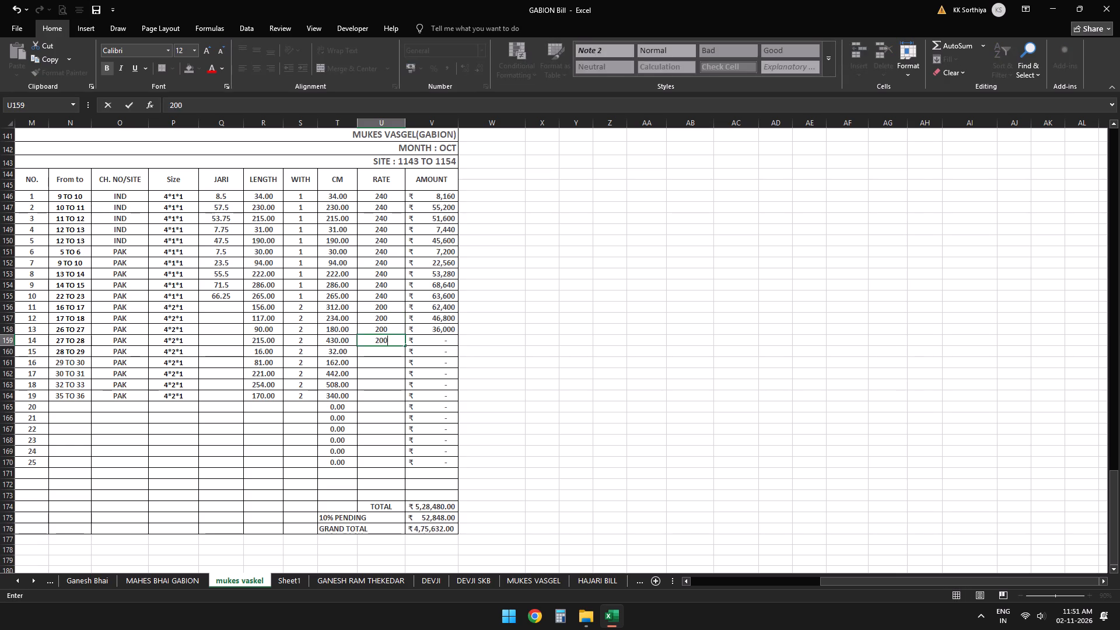
type("200")
key("Down")
type("200")
key("Down")
type("200")
key("Down")
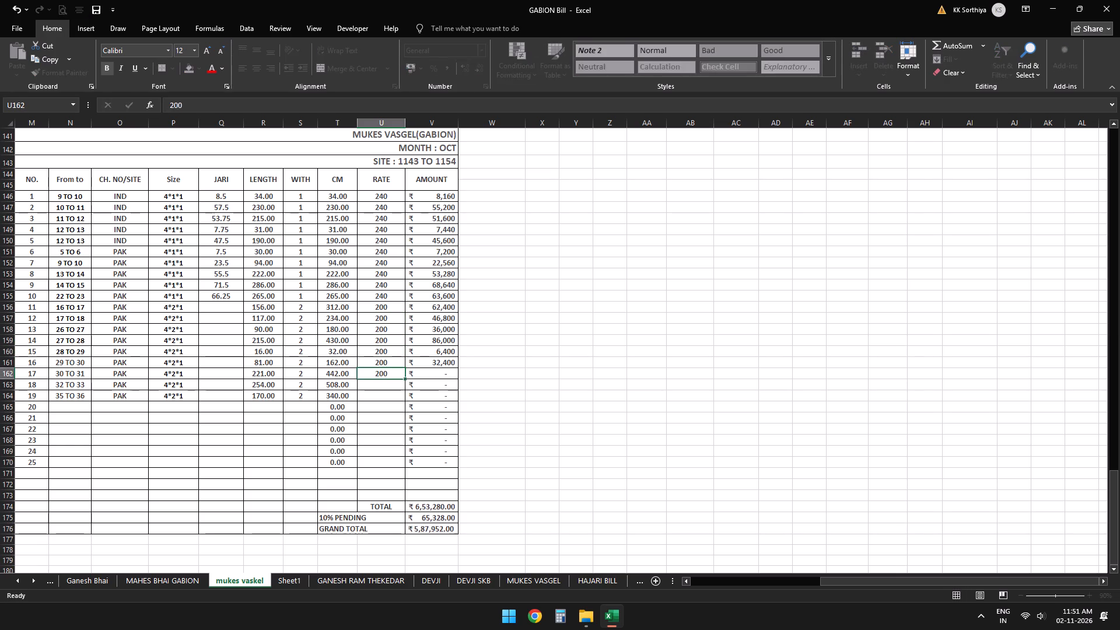
type("200")
key("Down")
type("200")
key("Down")
key("Down")
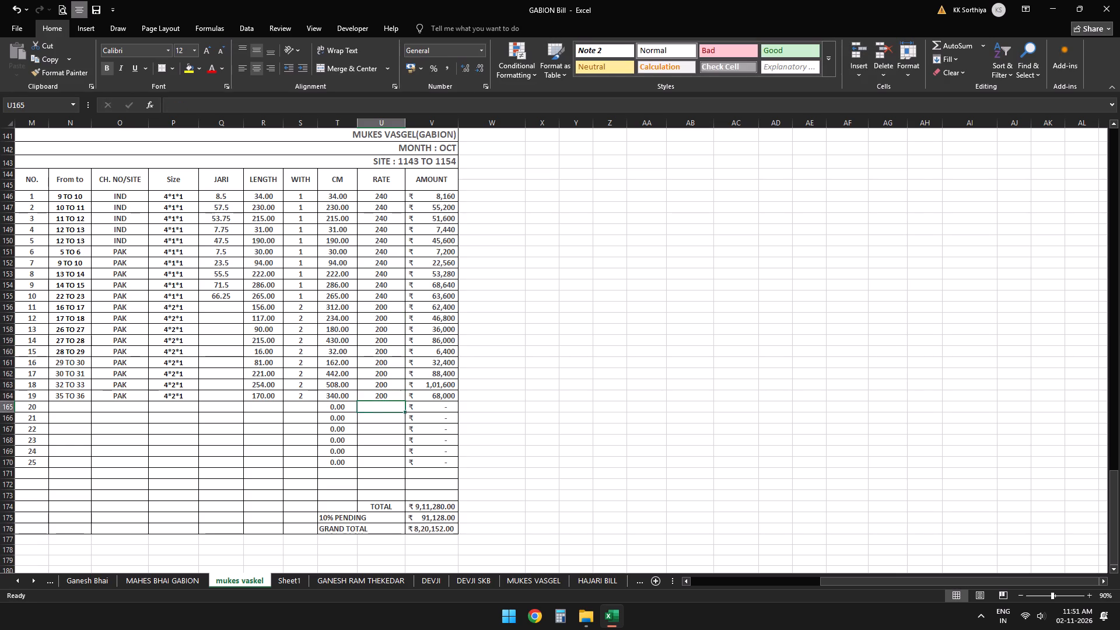
key("ctrl+s")
Fill in the JARI values of entries 11 to 14 as 39, 29.25, 22.5 and 53.75.
key("Left")
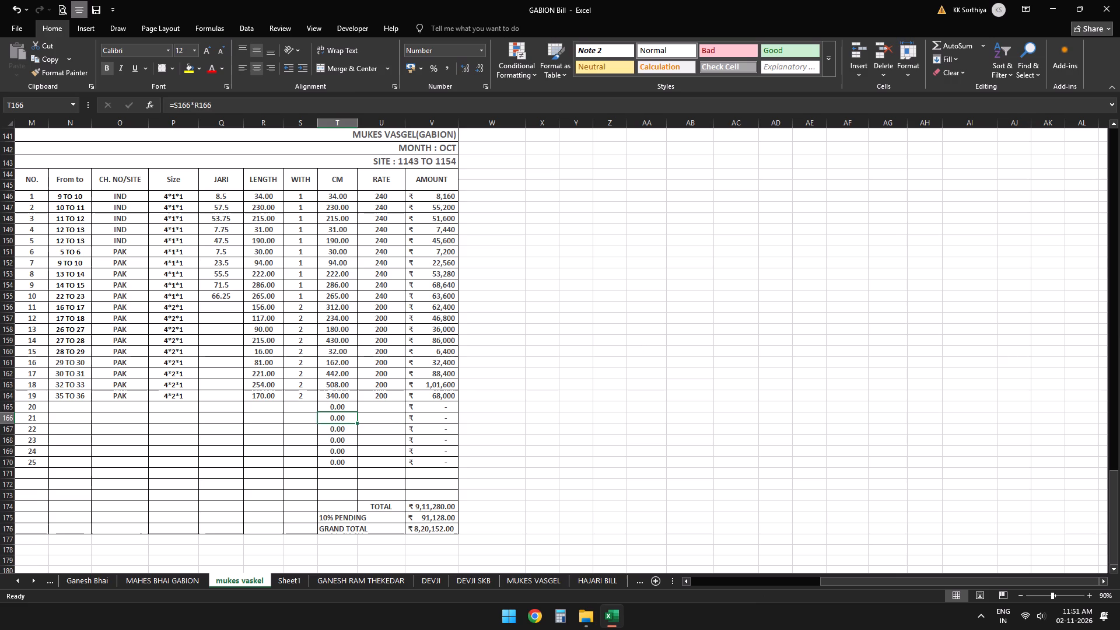
key("Up")
key("Left")
key("Left")
key("Up")
key("Left")
key("Up")
key("Up")
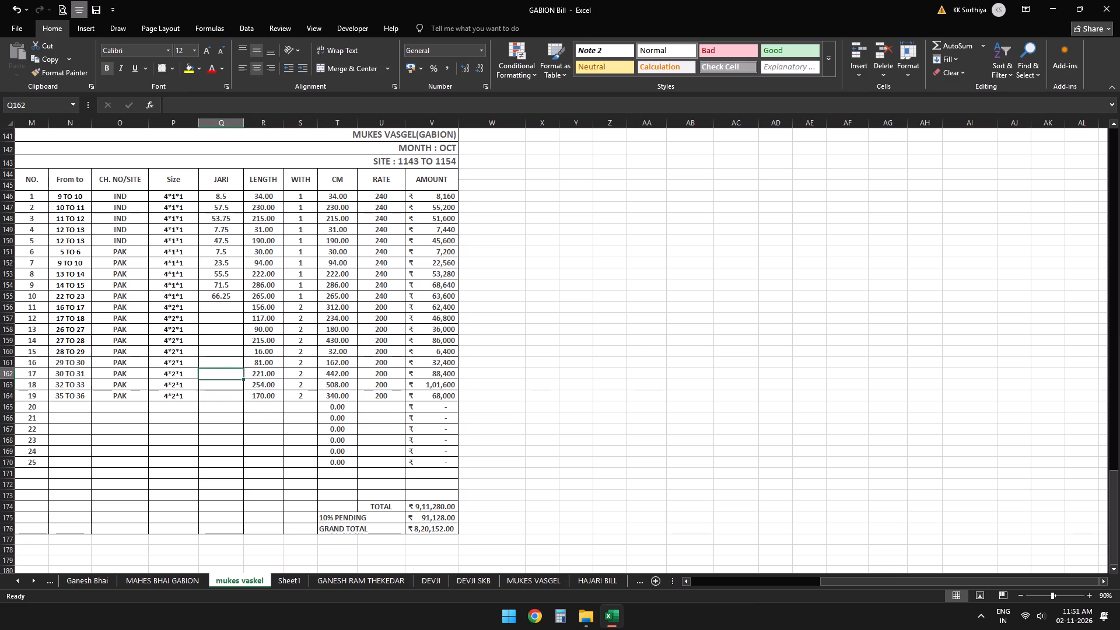
key("Up")
key("Up")
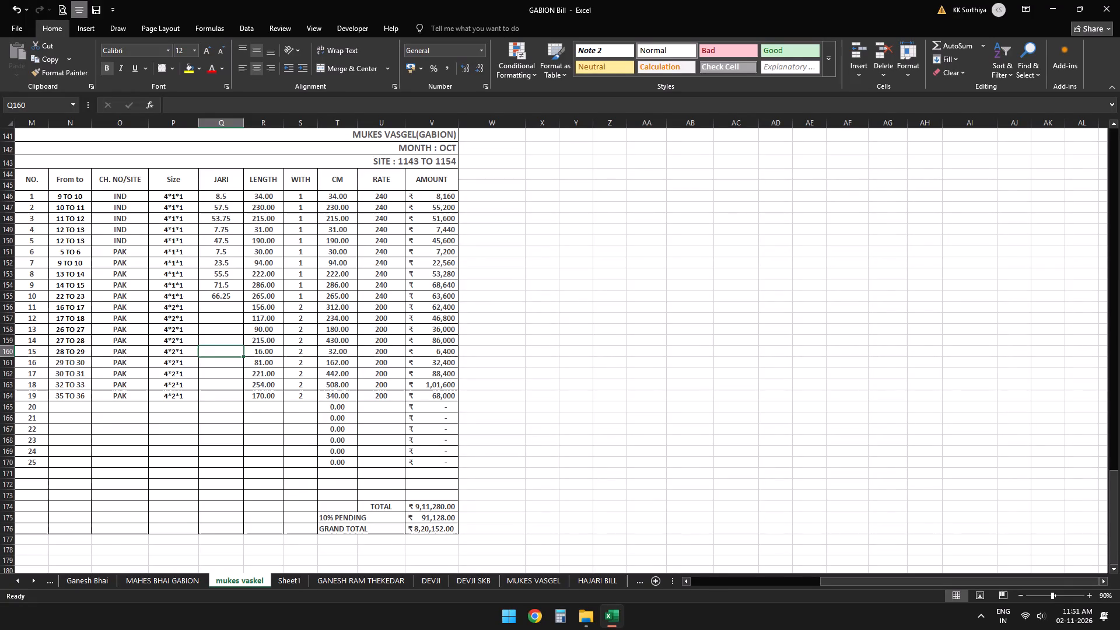
left_click(226, 311)
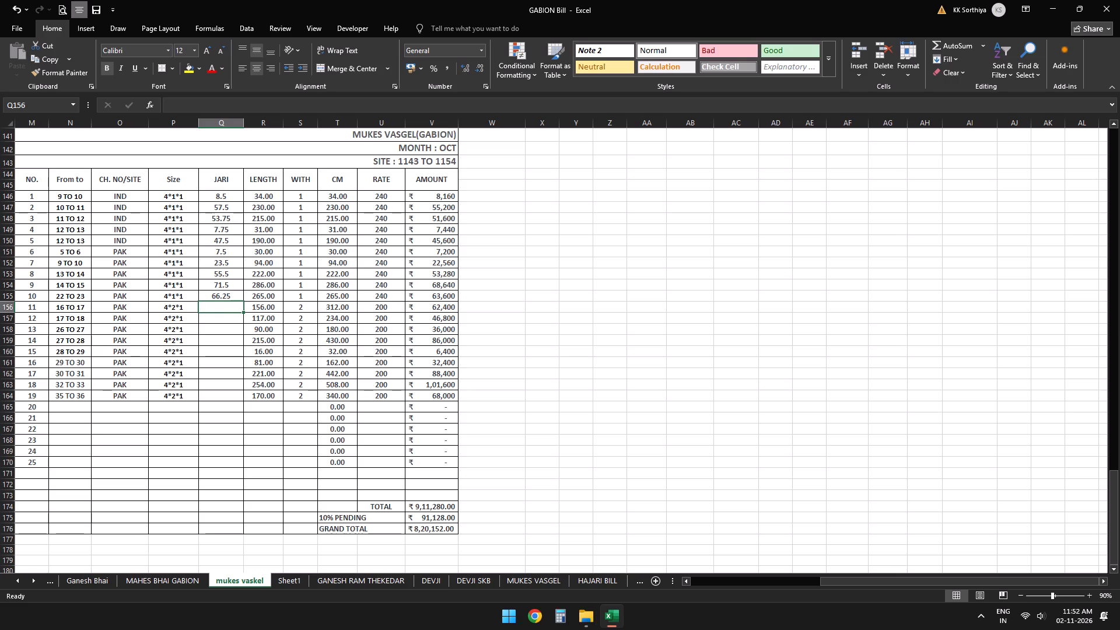
type("39")
key("Down")
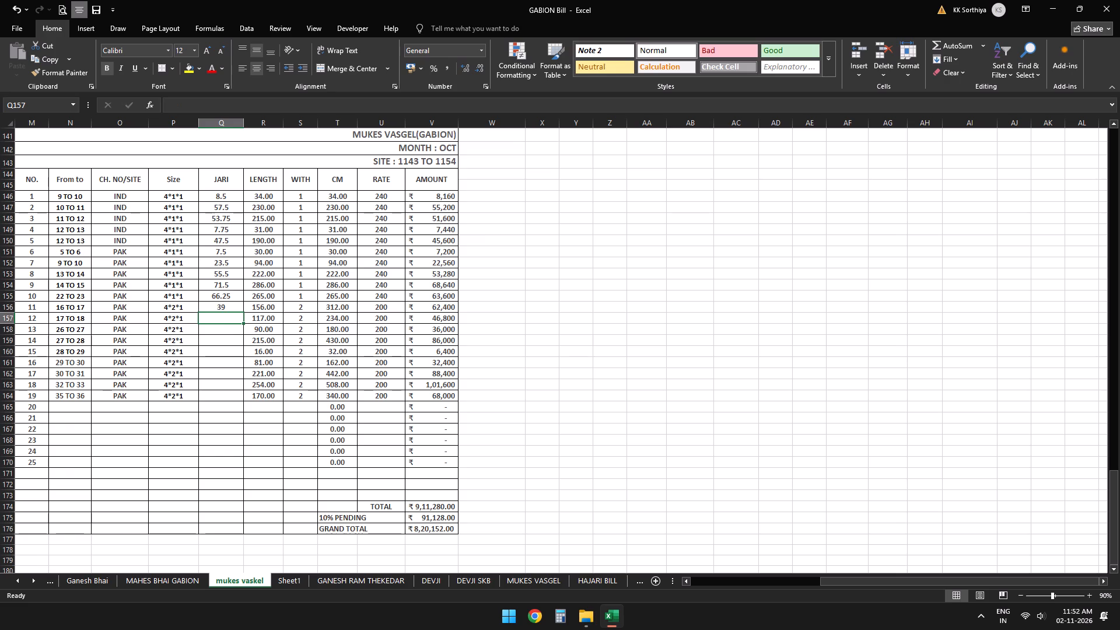
type("29.25")
key("Down")
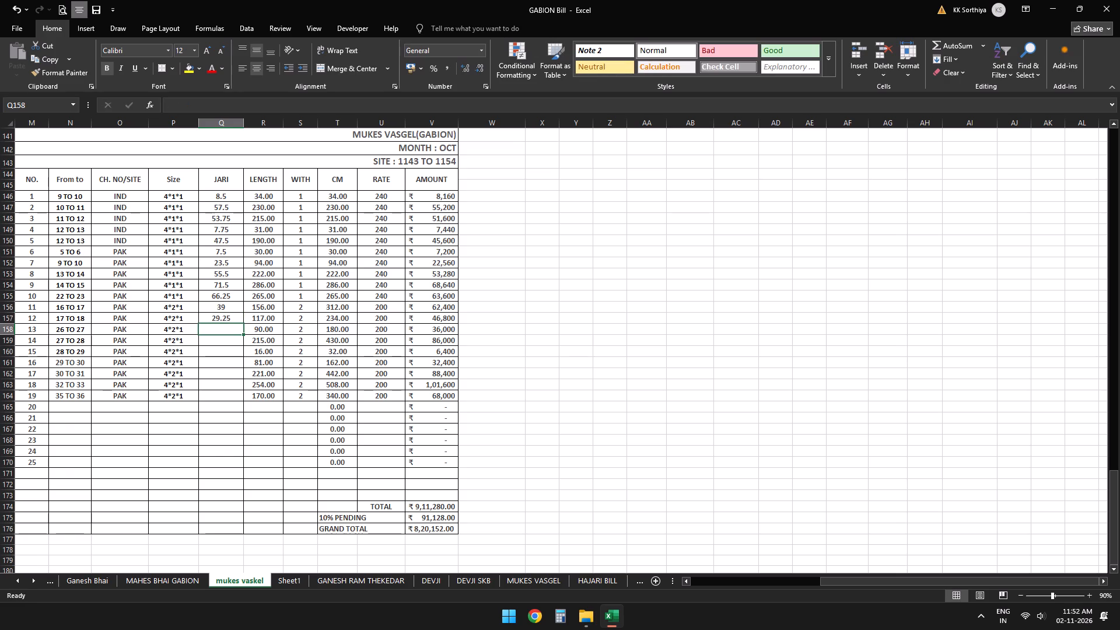
type("22.5")
key("Down")
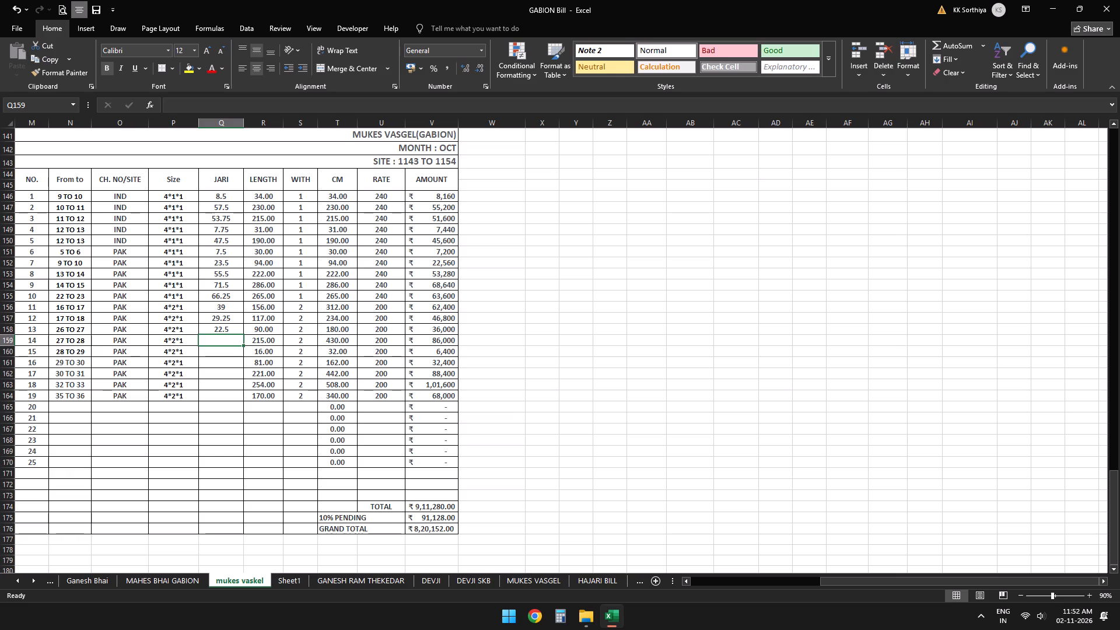
type("53.75")
key("Down")
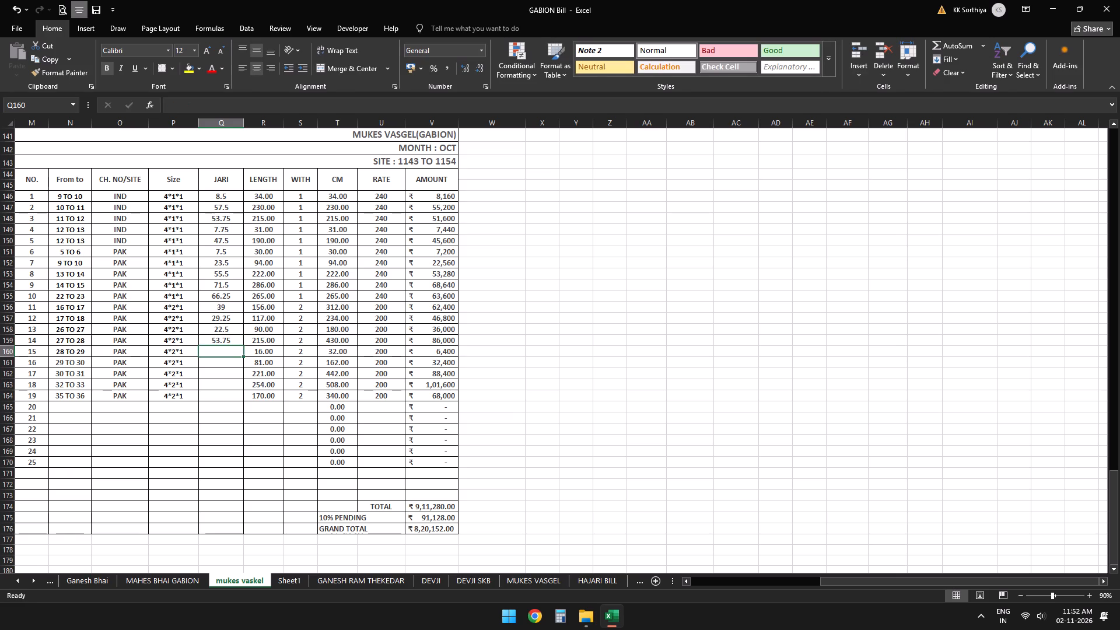
Fill in the JARI values of entries 15 to 19 as 4, 20.25, 55.25, 63.5 and 42.5.
key("4")
key("Down")
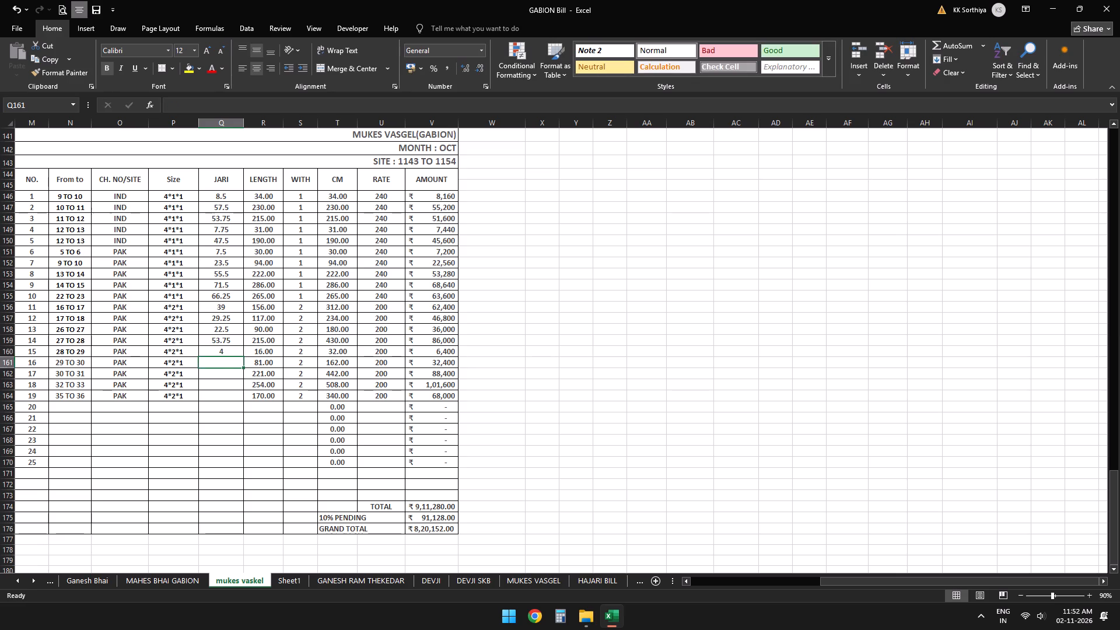
type("20.25")
key("Down")
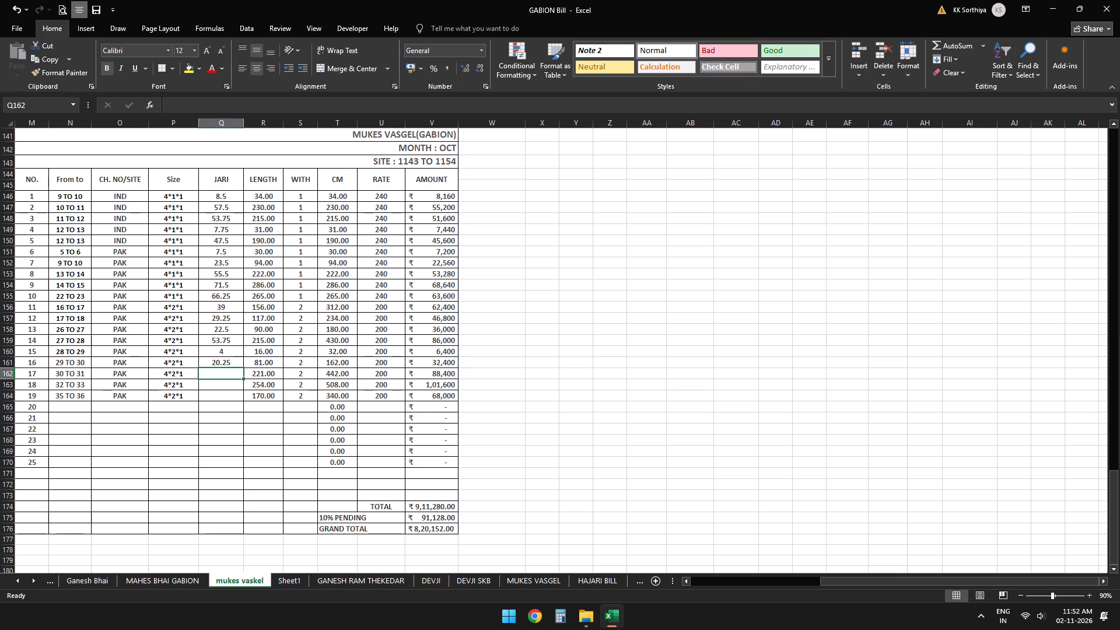
type("55")
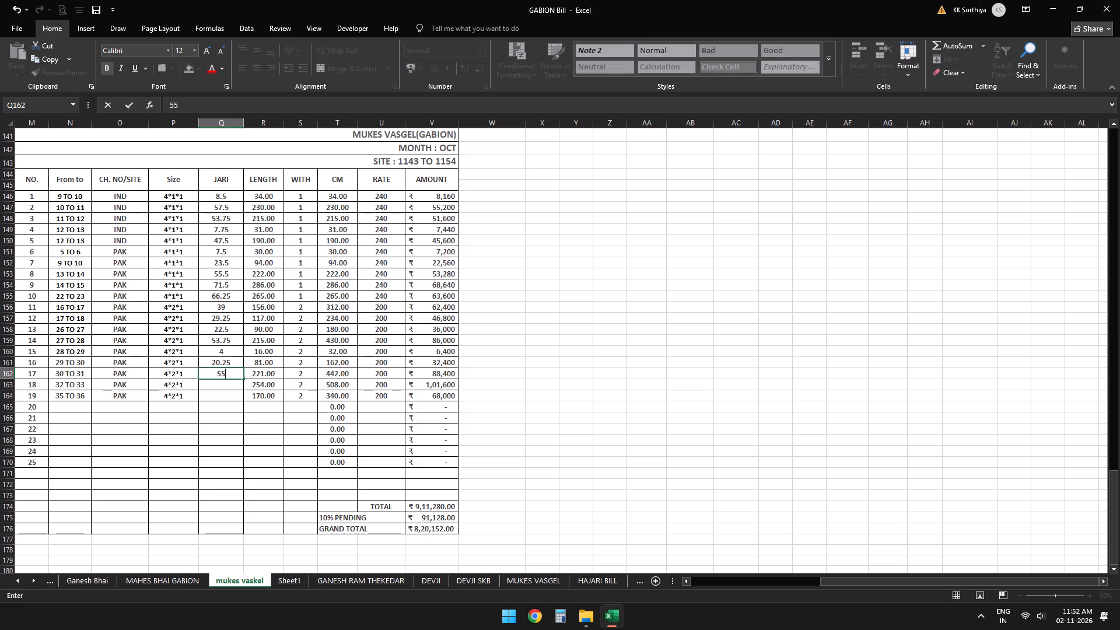
type(".25")
key("Down")
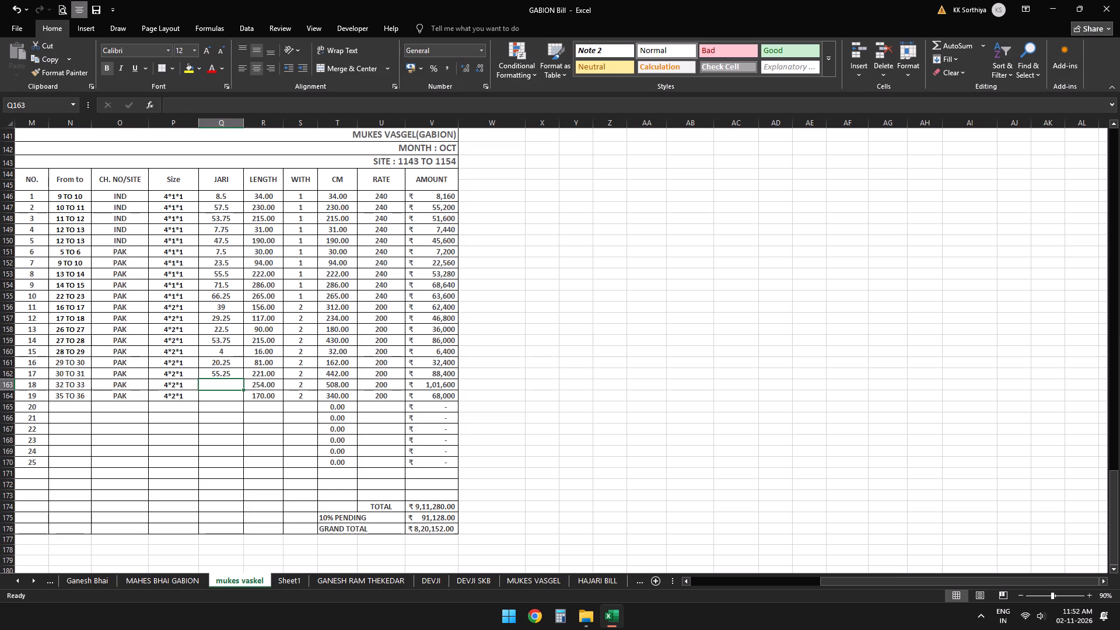
type("63.5")
key("Down")
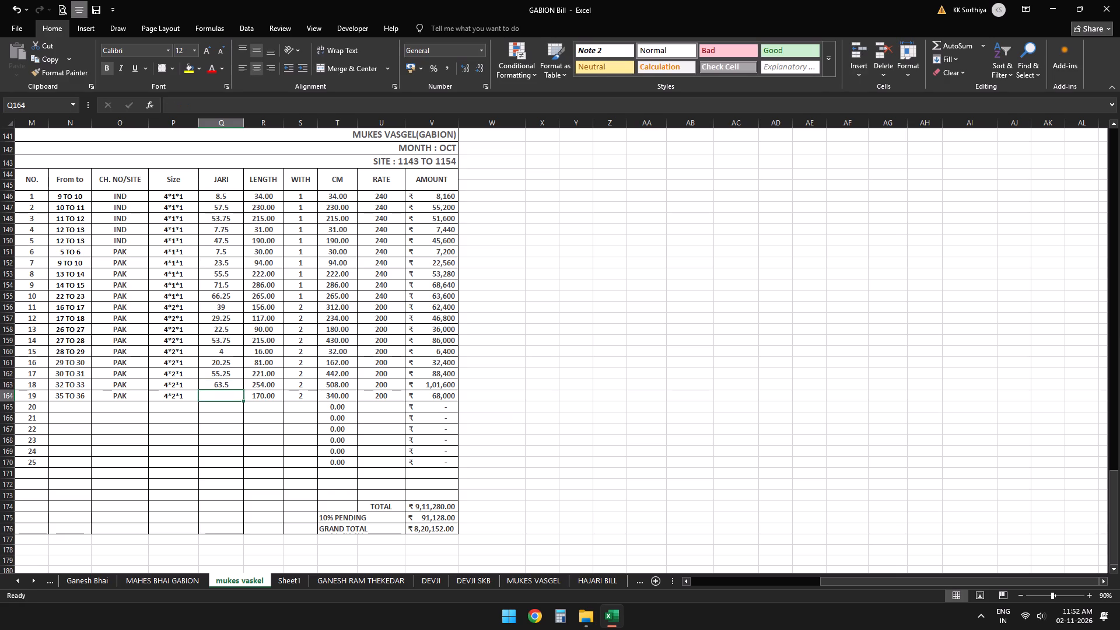
type("42.5")
key("Down")
key("Down")
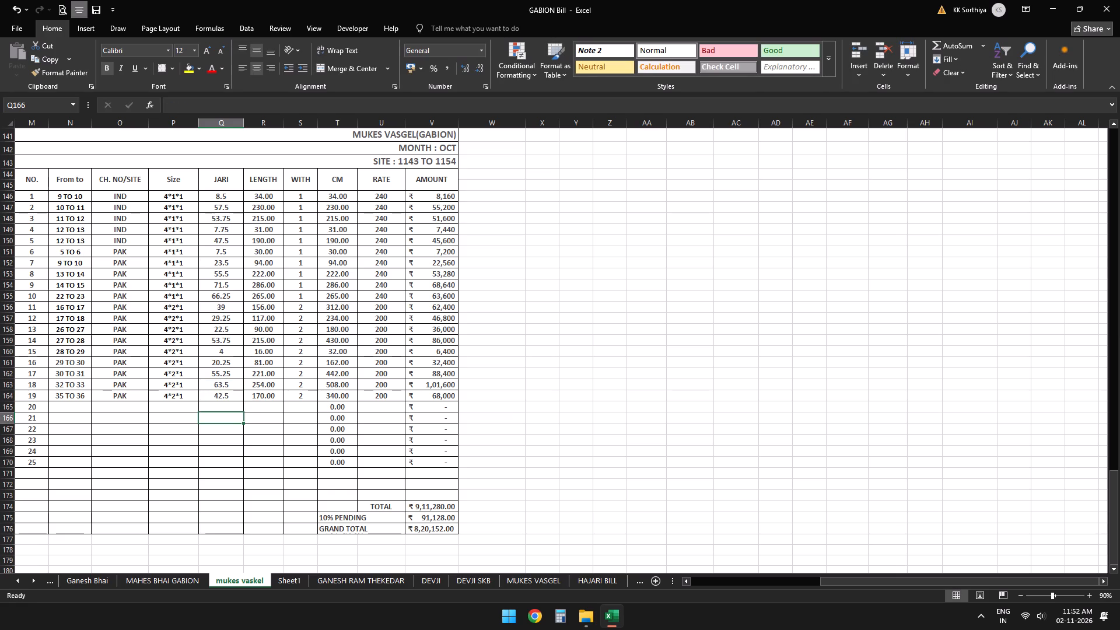
Enter the From to ranges 26 TO 27, 29 TO 30 and 34 TO 35 for entries 20 to 22.
left_click(62, 409)
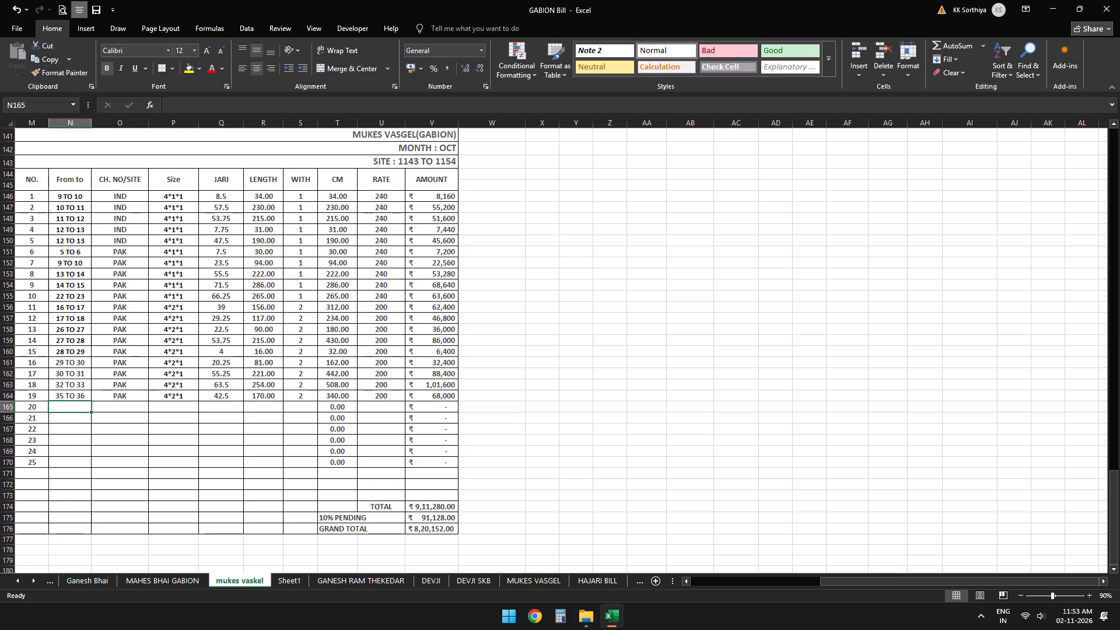
type("26 TO")
key("space")
key("BackSpace")
key("BackSpace")
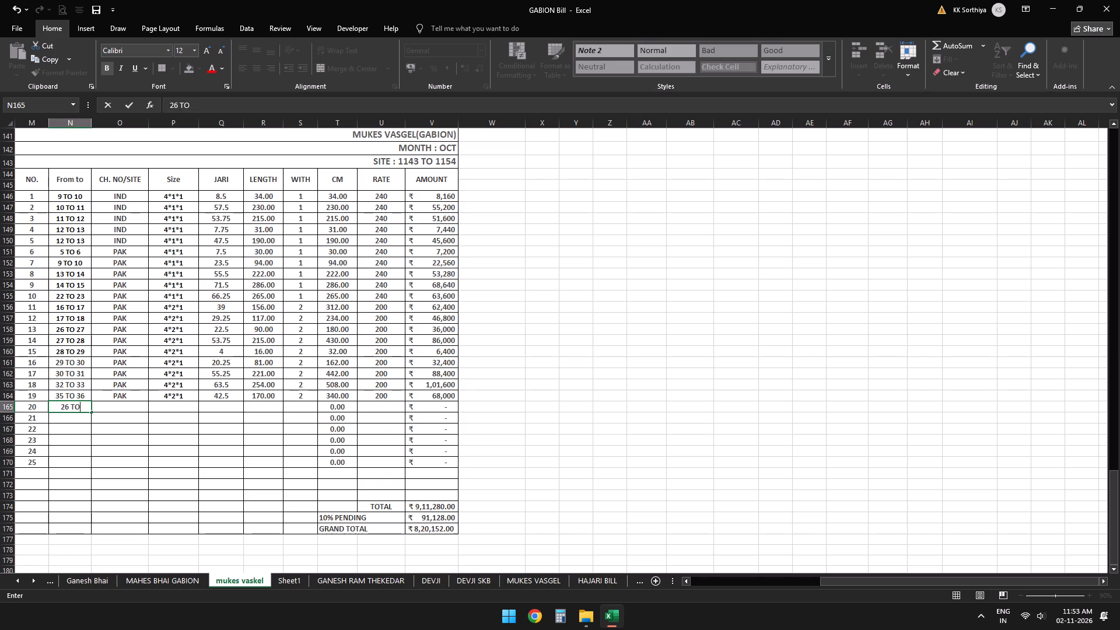
key("space")
type("27")
key("Return")
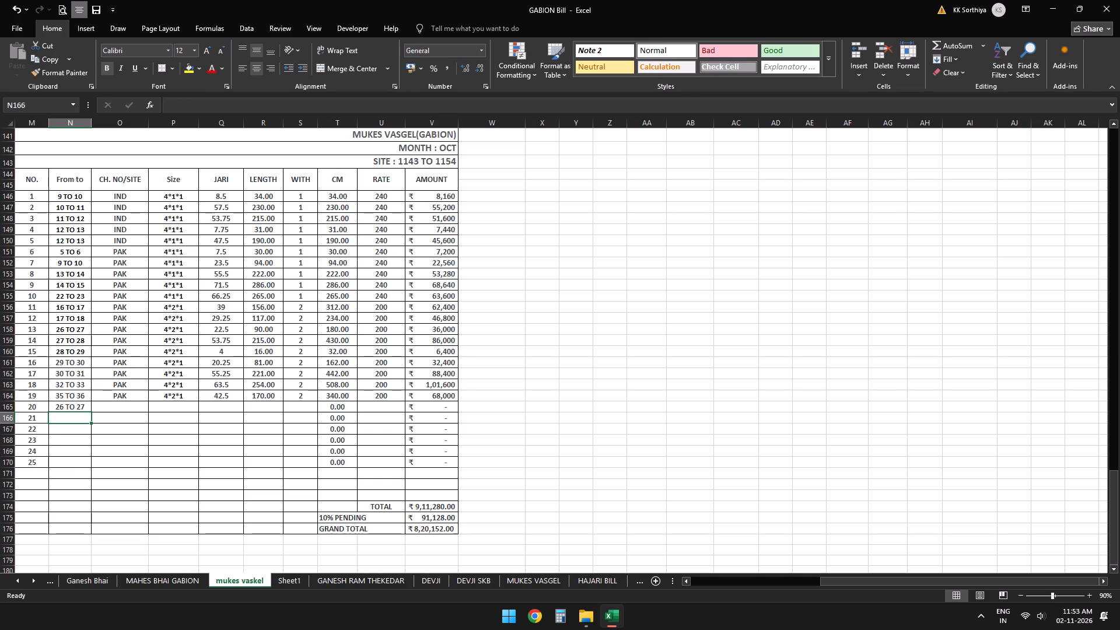
type("29 TO")
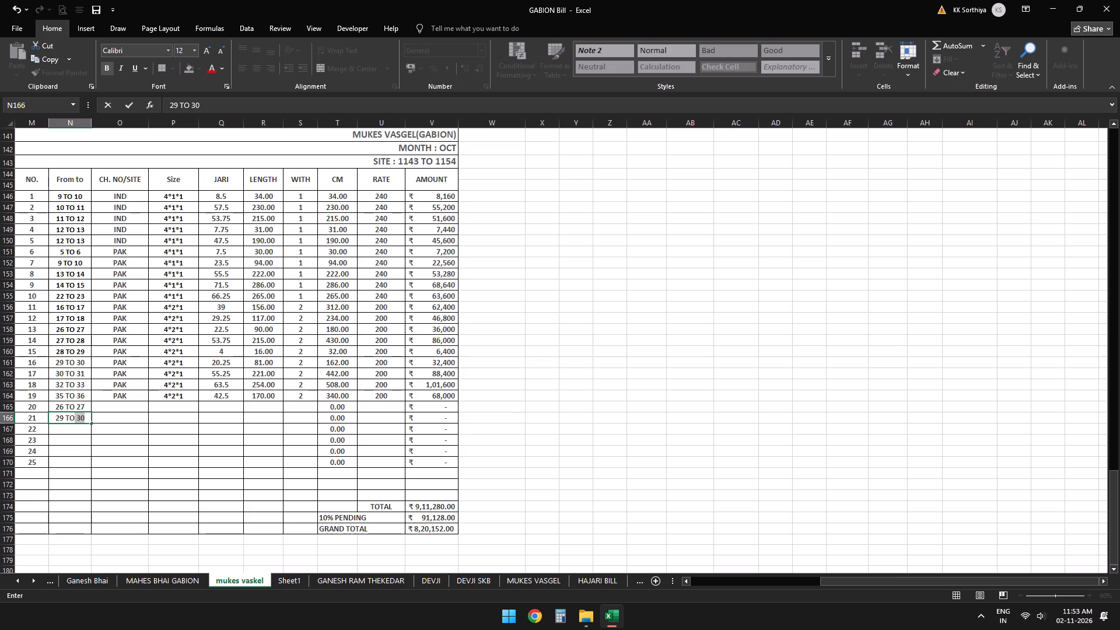
key("Return")
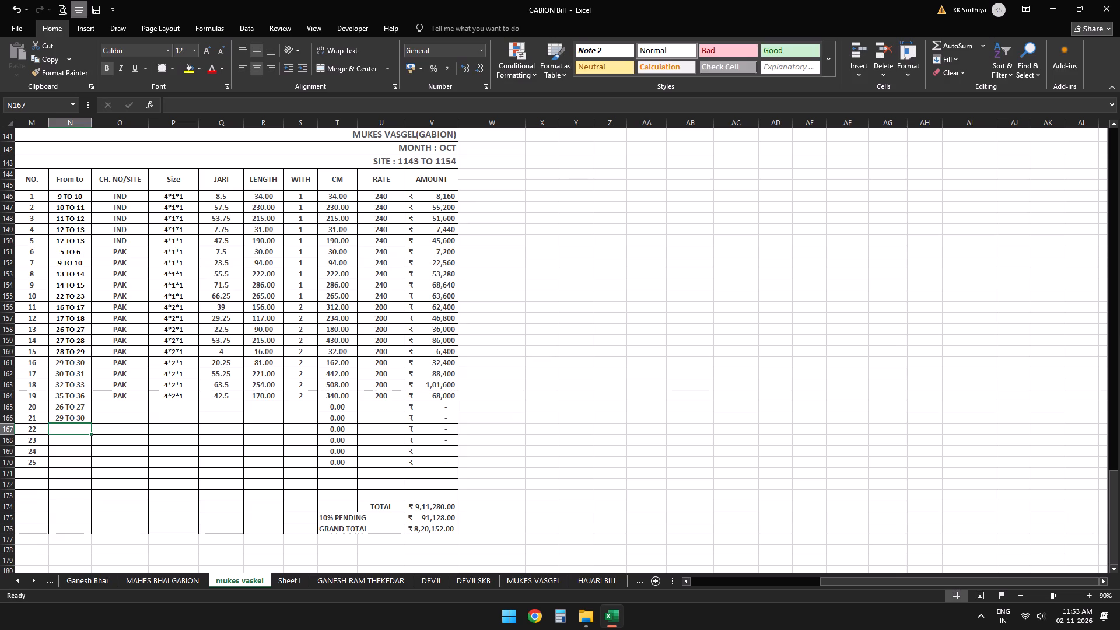
type("34 TO")
key("space")
type("35")
Set the site of entries 20 to 22 to IND.
key("Right")
key("Up")
key("Up")
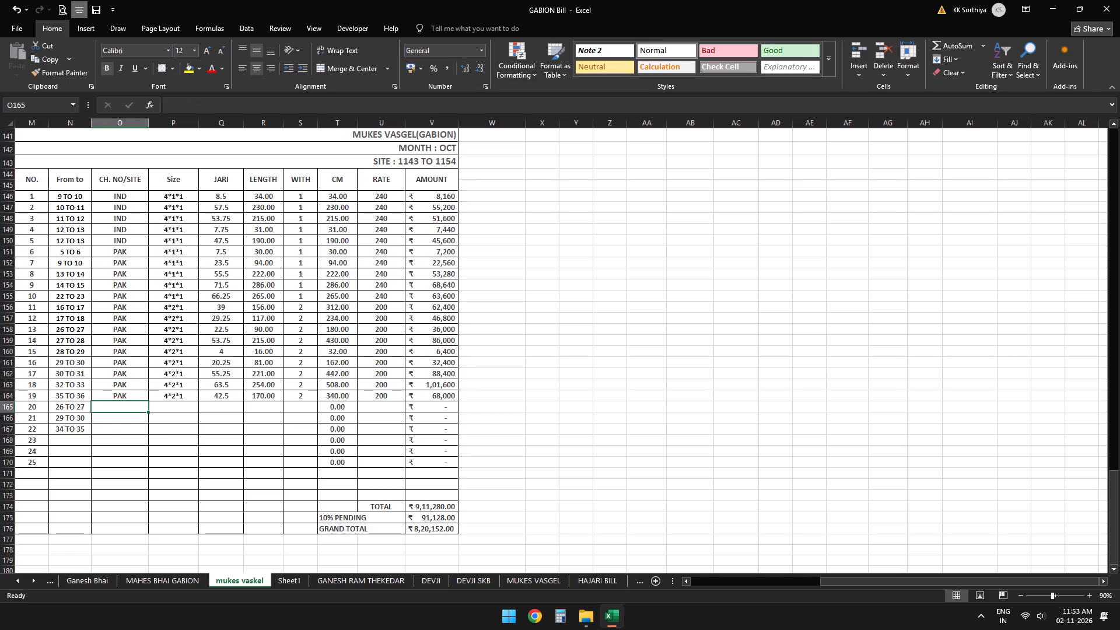
key("i")
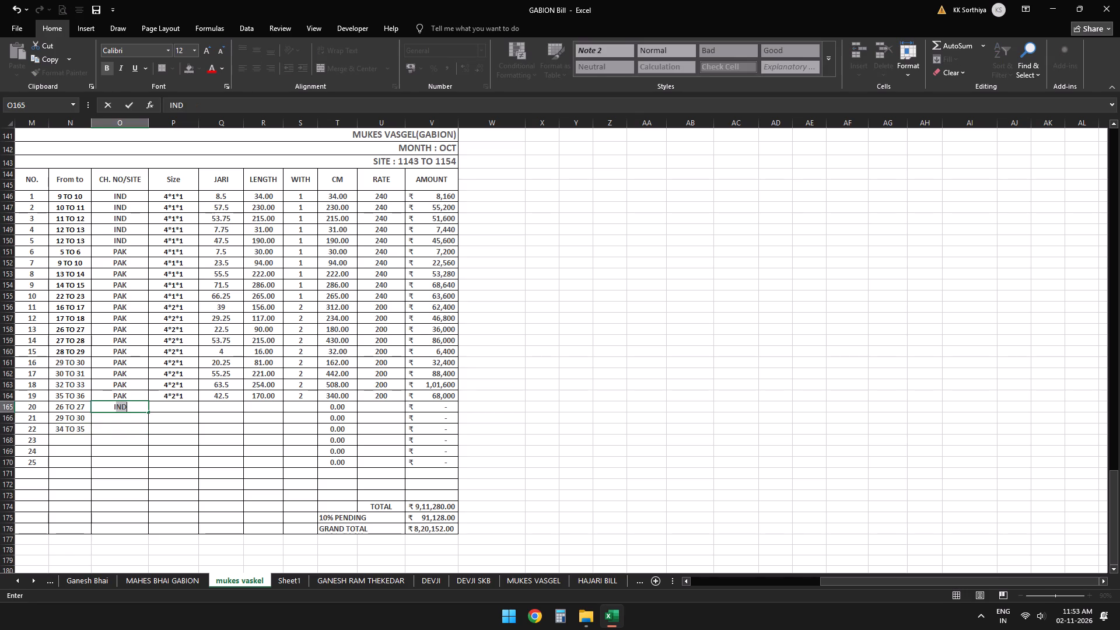
key("Down")
key("i")
key("Down")
key("i")
Fill the size 4*2*1 down from entry 19 into entries 20 to 22.
key("Right")
key("Up")
key("Up")
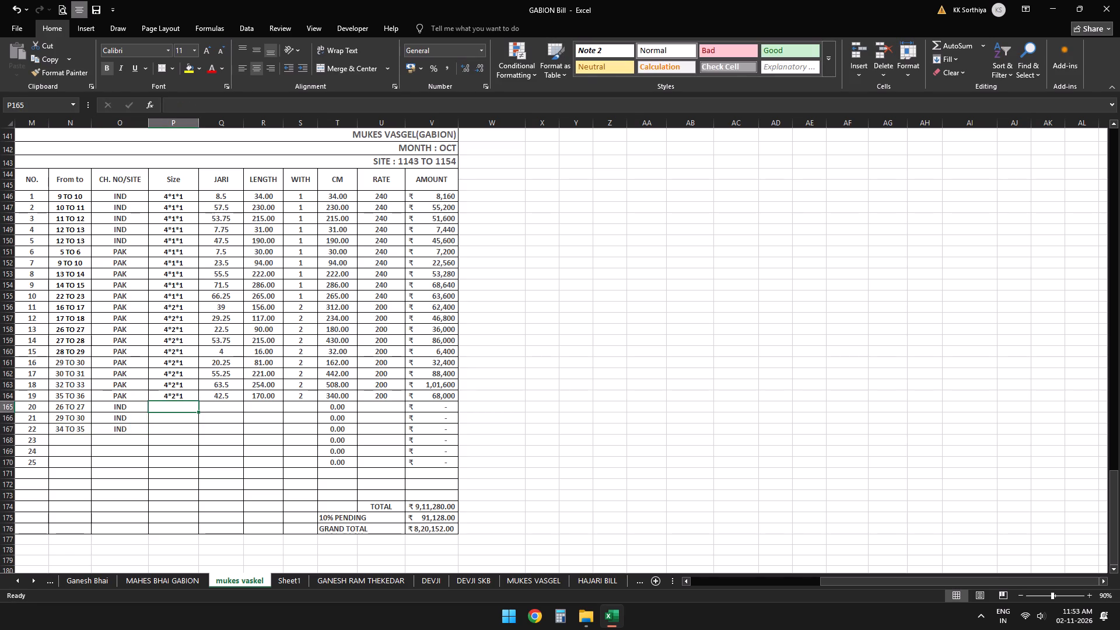
key("ctrl+d")
key("Down")
key("ctrl+d")
key("Down")
key("ctrl+d")
Enter the lengths 230, 55 and 242 for entries 20 to 22.
key("Right")
key("Up")
key("Up")
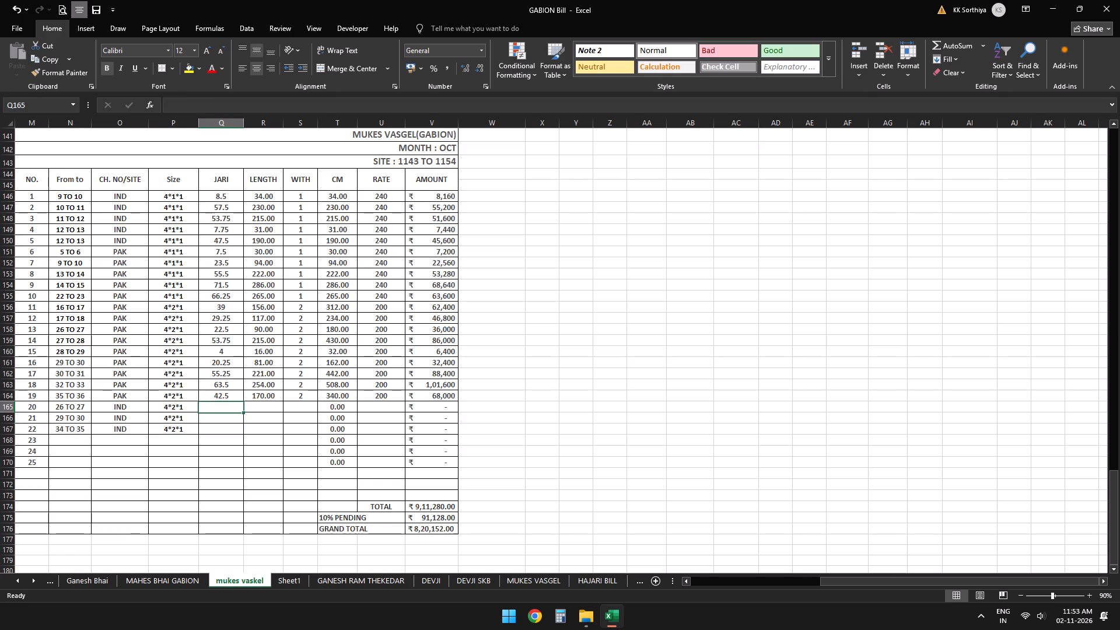
key("Right")
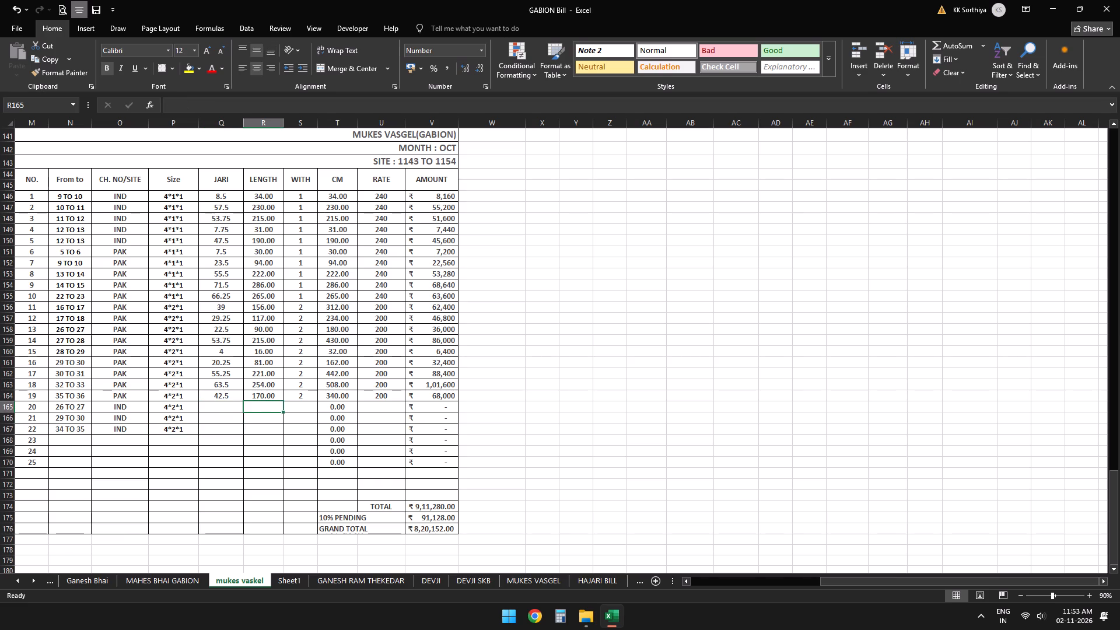
type("230")
key("Down")
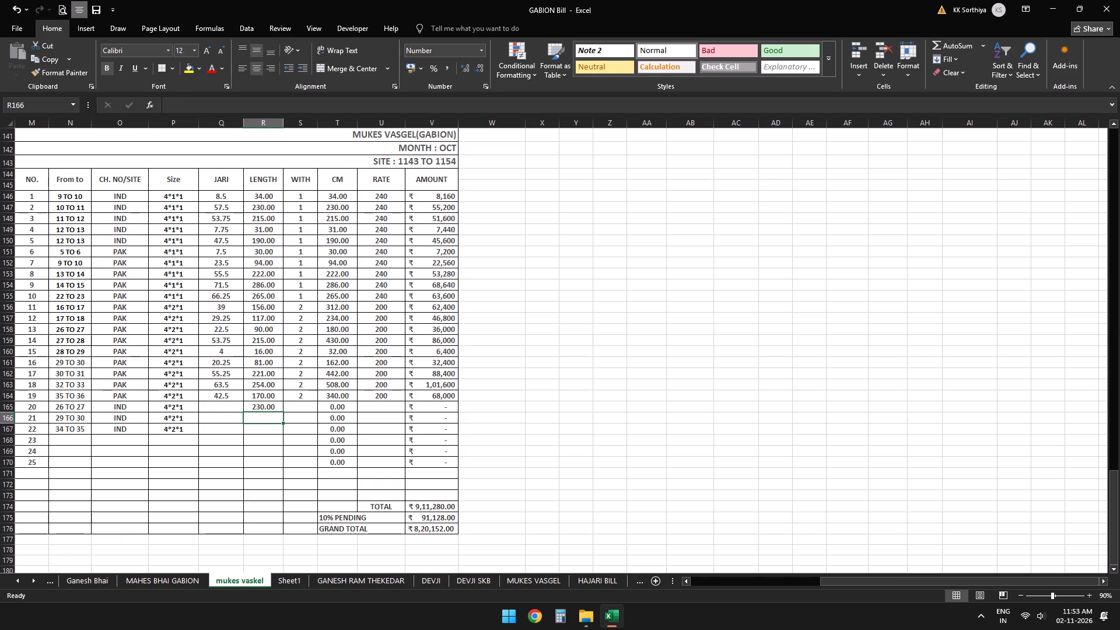
type("55")
key("Down")
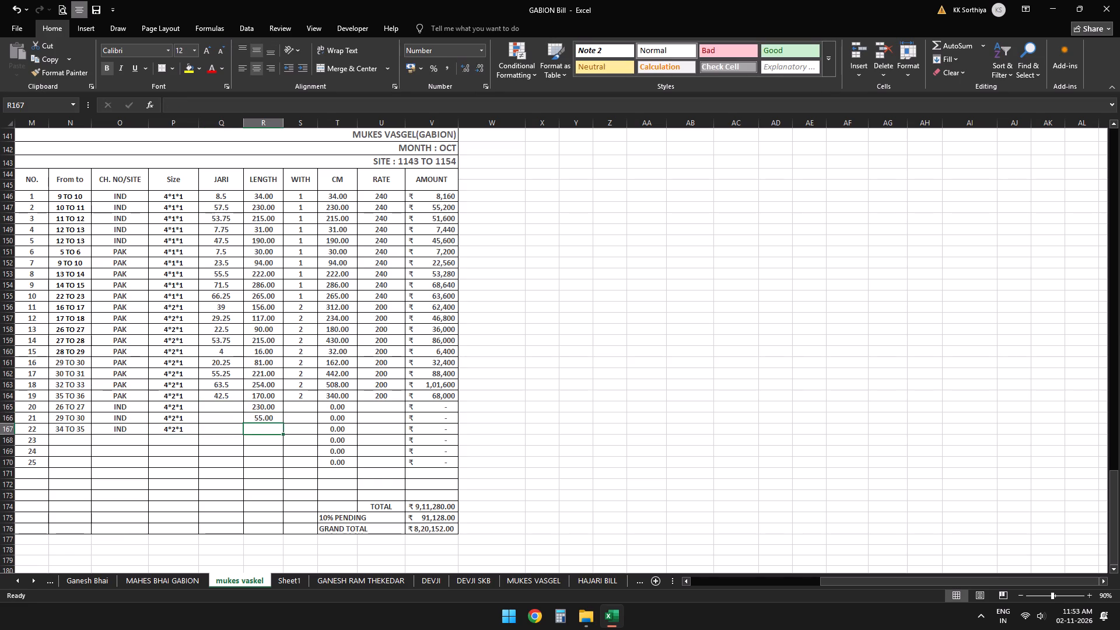
type("242")
key("Down")
key("Up")
Set the WITH value of entries 20 to 22 to 2.
key("Right")
key("Up")
key("Up")
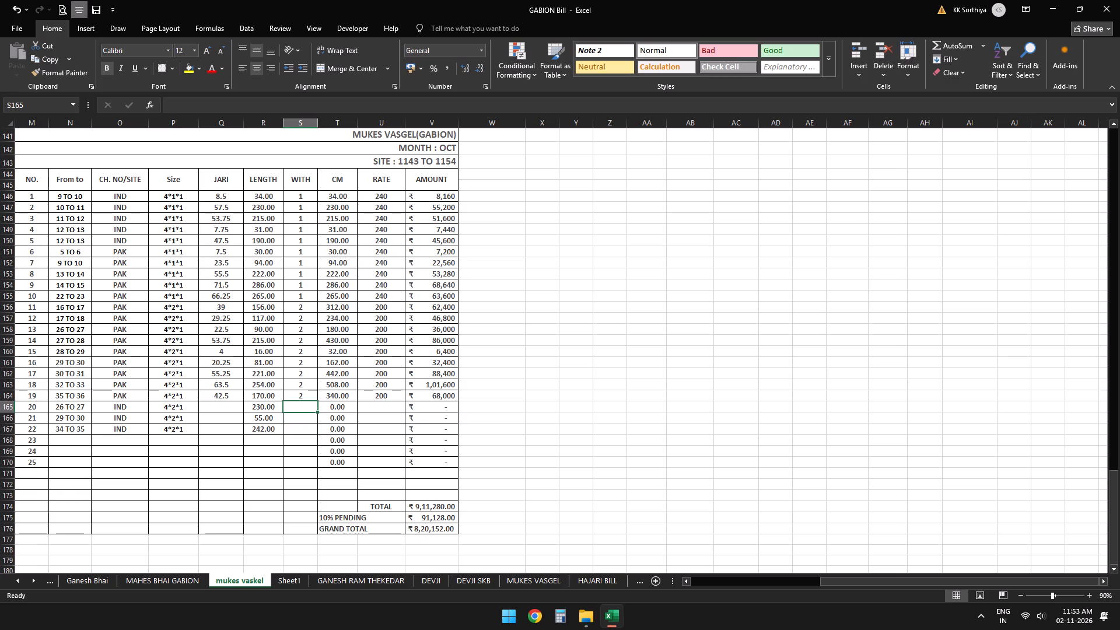
key("2")
key("Down")
key("2")
key("Down")
key("2")
key("Down")
Fill in the JARI values of entries 20 to 22 as 57.5, 13.75 and 60.5.
key("Left")
key("Up")
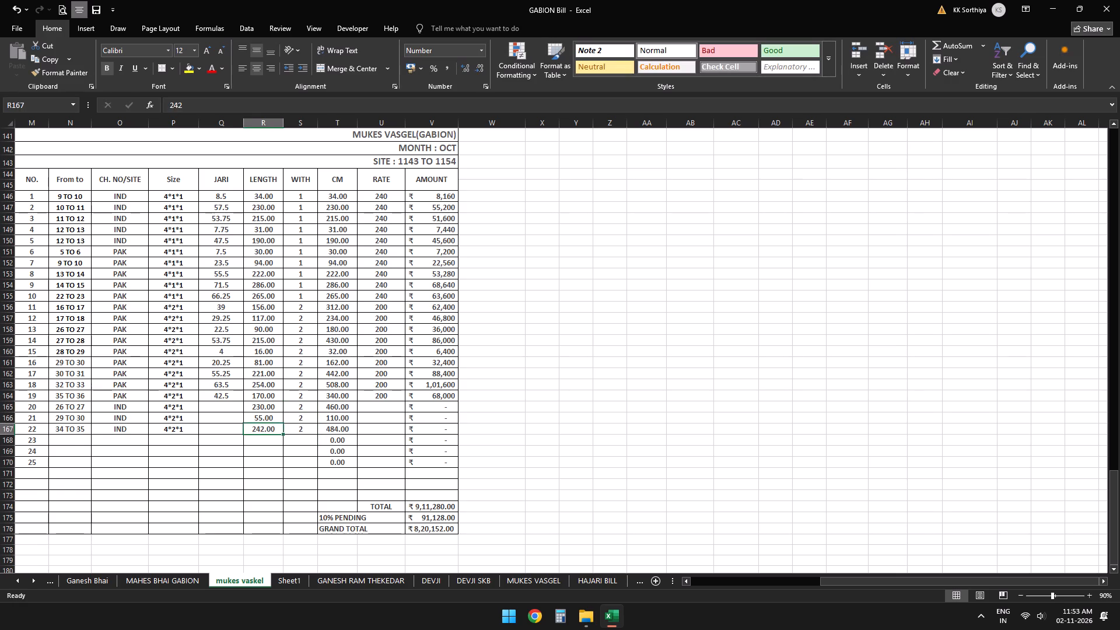
key("Left")
key("Up")
key("Up")
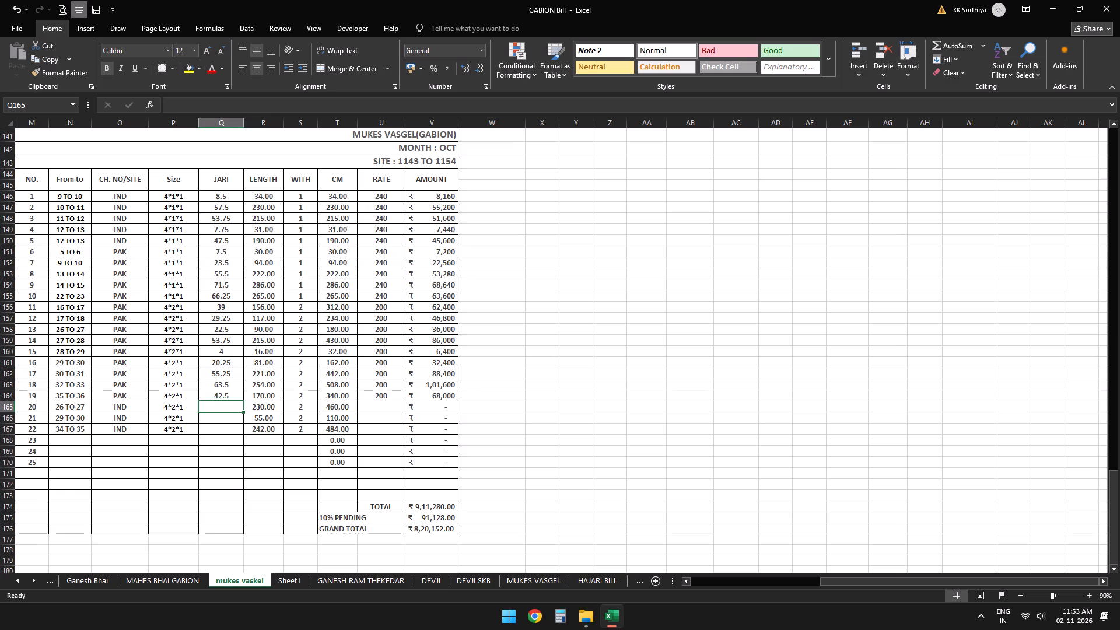
type("57.")
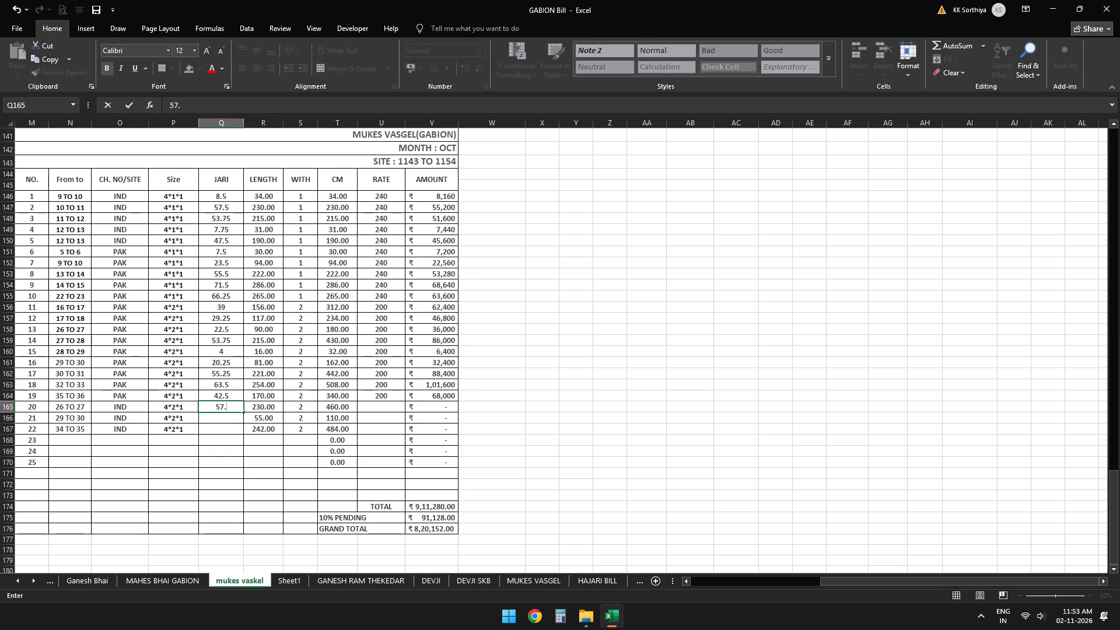
key("5")
key("Down")
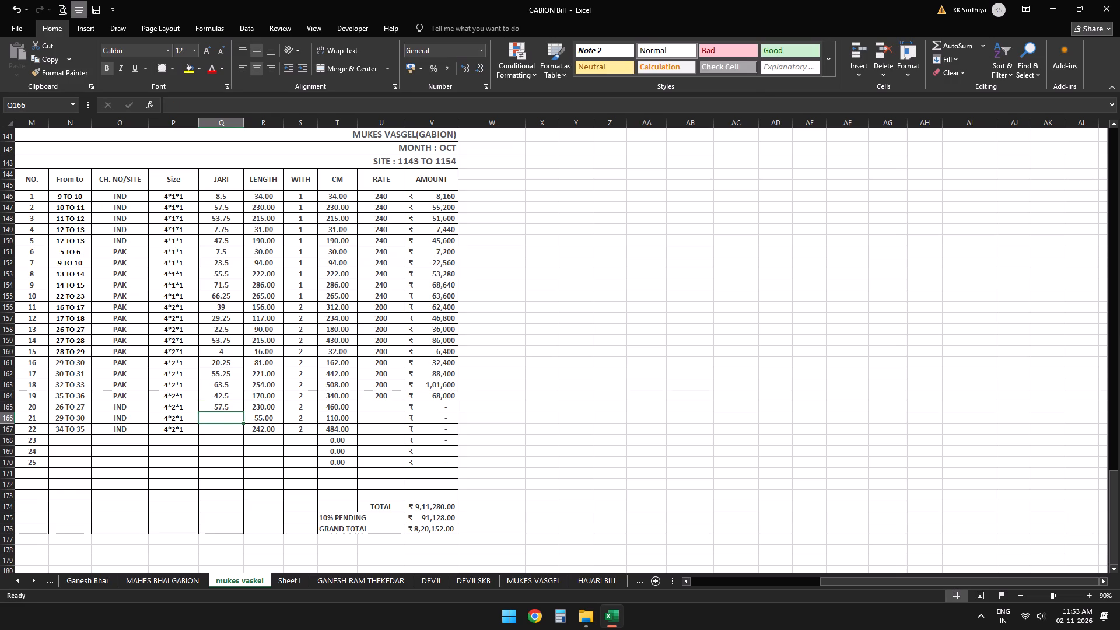
type("13.75")
key("Down")
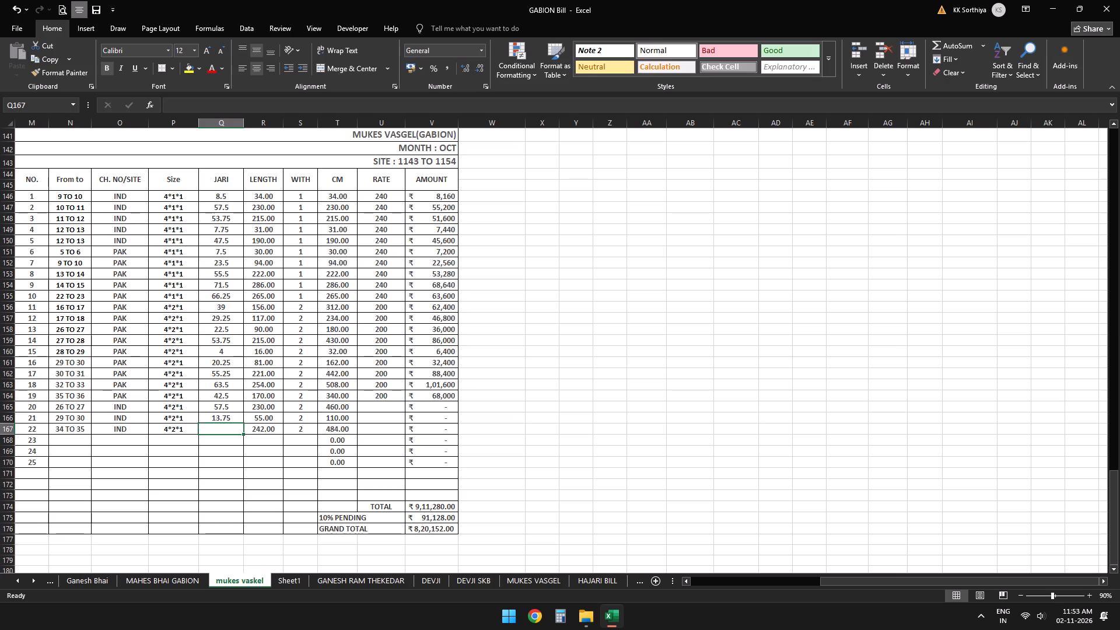
type("60.5")
key("Down")
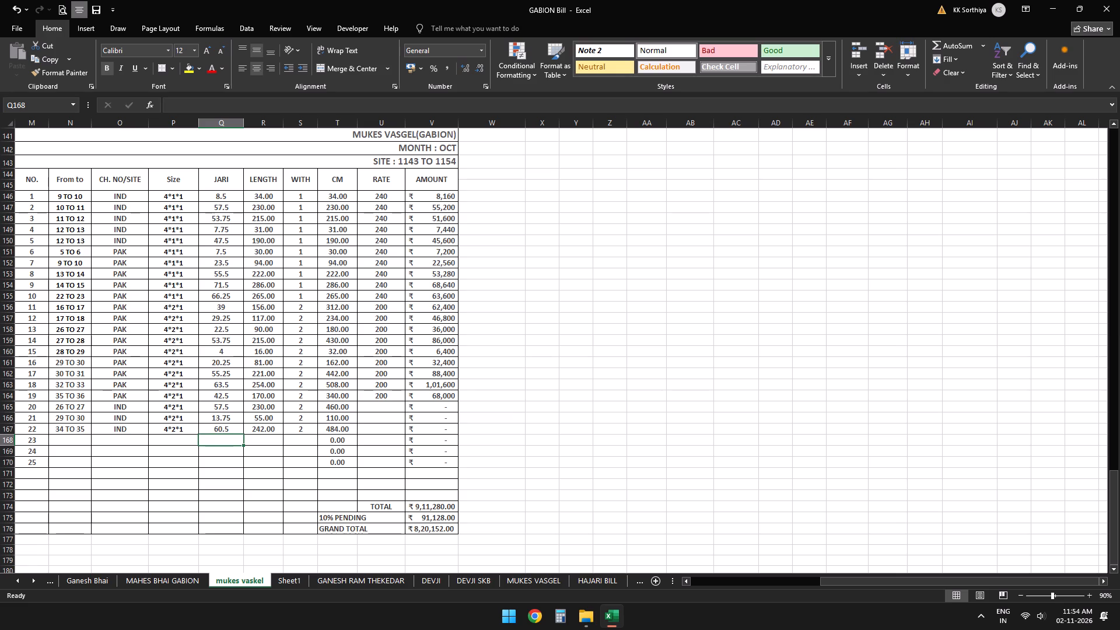
Set the rate of entries 20 to 22 to 200.
left_click(365, 413)
left_click(365, 402)
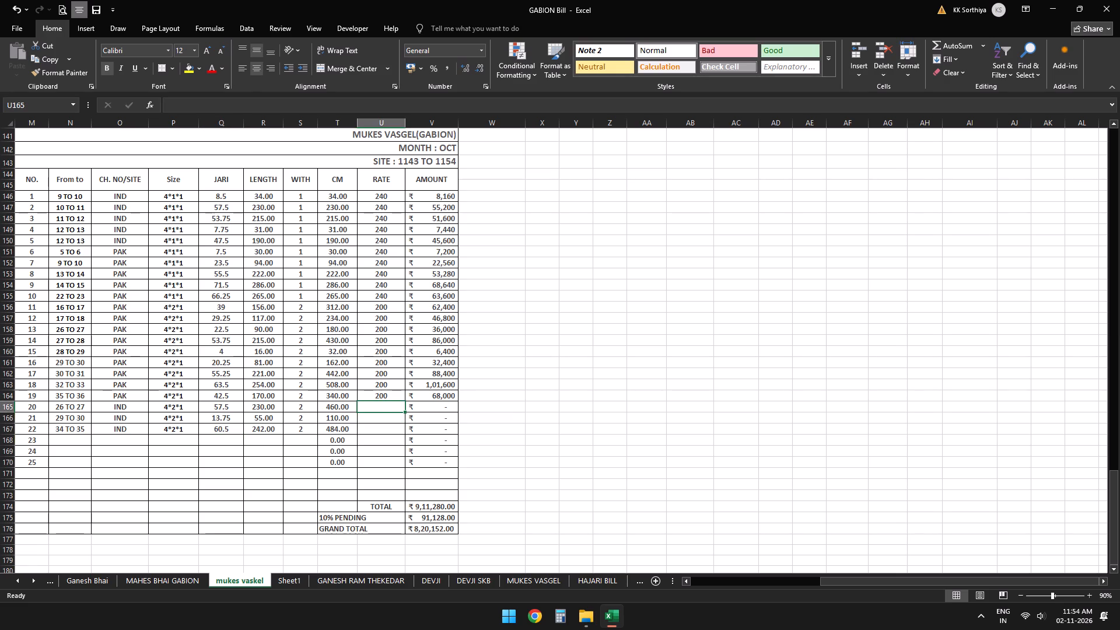
type("200")
key("Down")
type("200")
key("Down")
type("200")
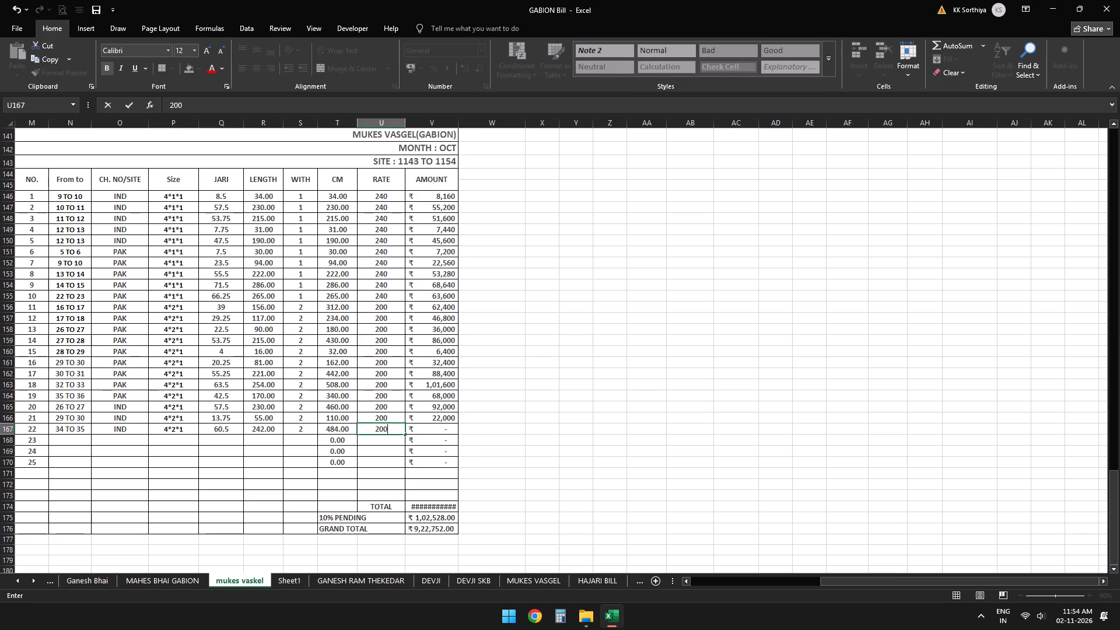
key("Down")
Clear the CM formulas from the unused entries 23 to 25.
key("Left")
key("Down")
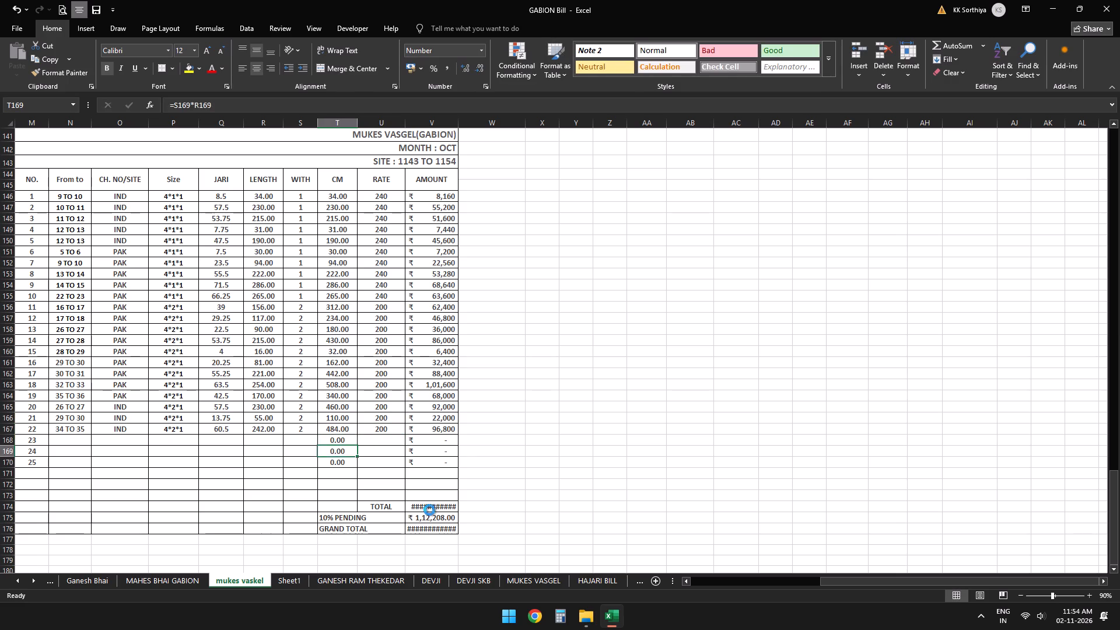
key("Delete")
key("Up")
key("Delete")
key("Down")
key("Down")
key("Delete")
Remove the serial numbers 23, 24 and 25 from the unused rows of the bill.
key("Left")
key("Left")
key("Left")
key("Left")
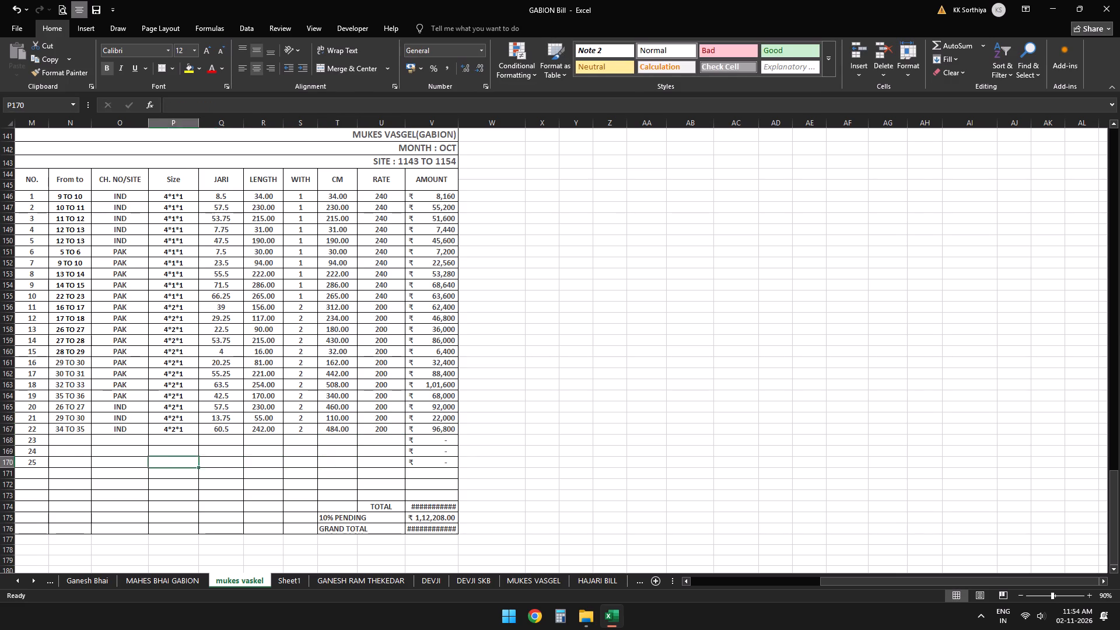
key("Left")
key("Left")
key("Left")
key("Delete")
key("Up")
key("Delete")
key("Up")
key("Delete")
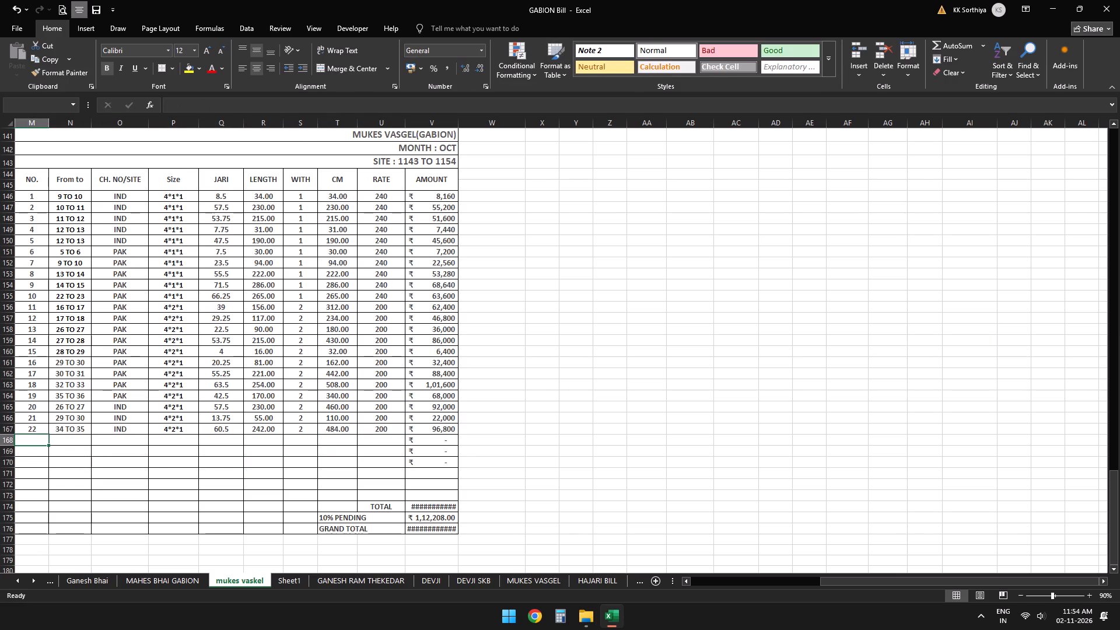
Save the workbook.
key("Right")
key("ctrl+s")
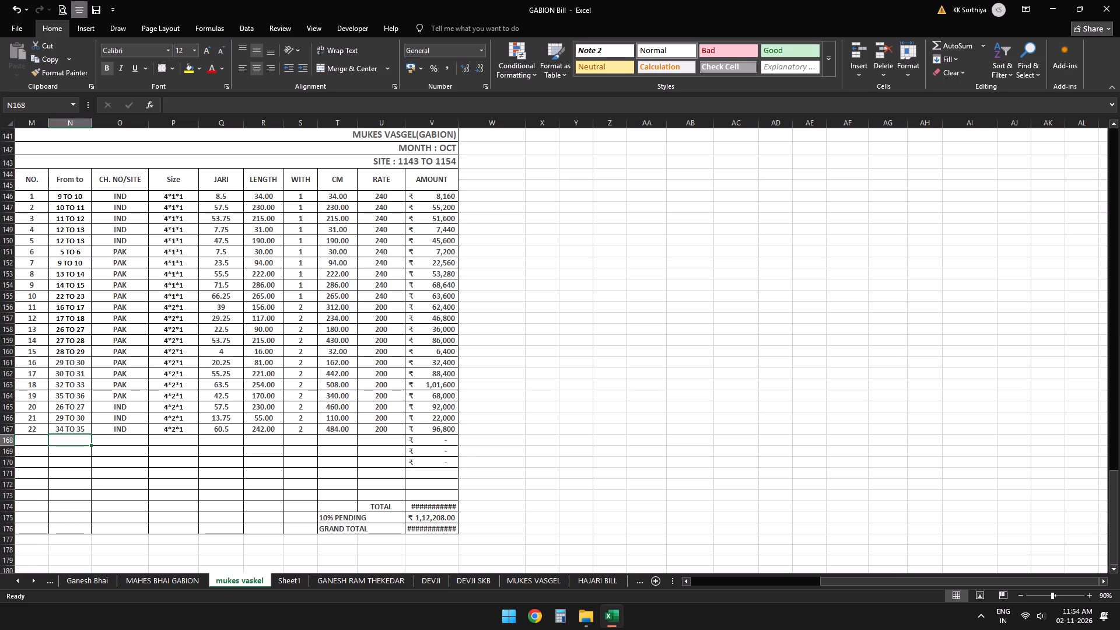
Autofit the AMOUNT column and widen it slightly more so the total figures fit.
left_click(437, 128)
left_click(436, 123)
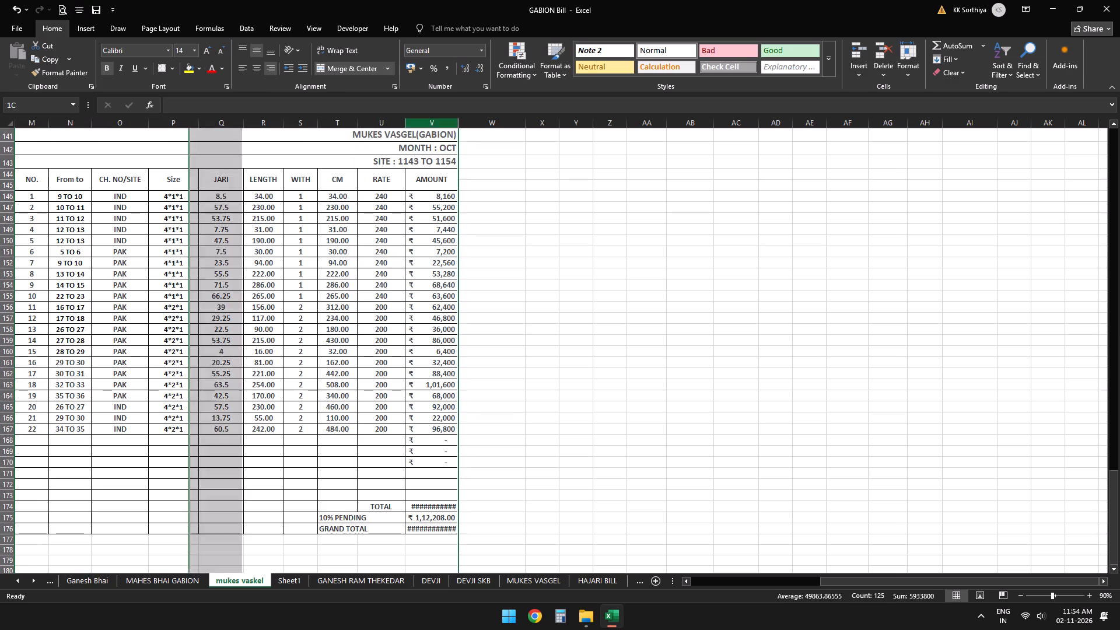
double_click(463, 121)
double_click(463, 121)
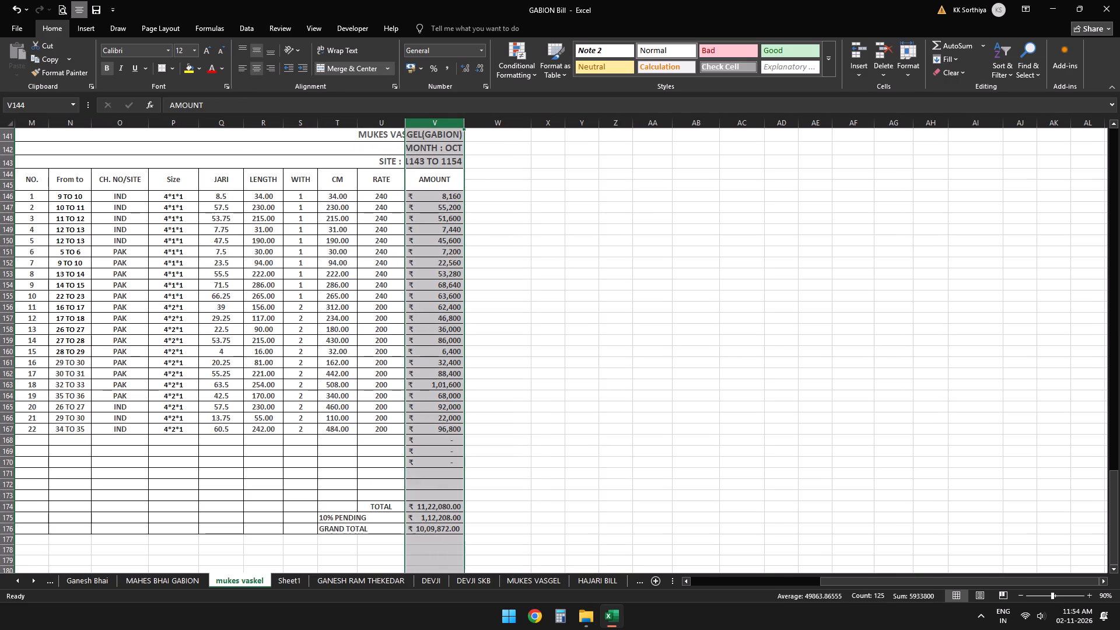
left_click_drag(461, 121, 467, 122)
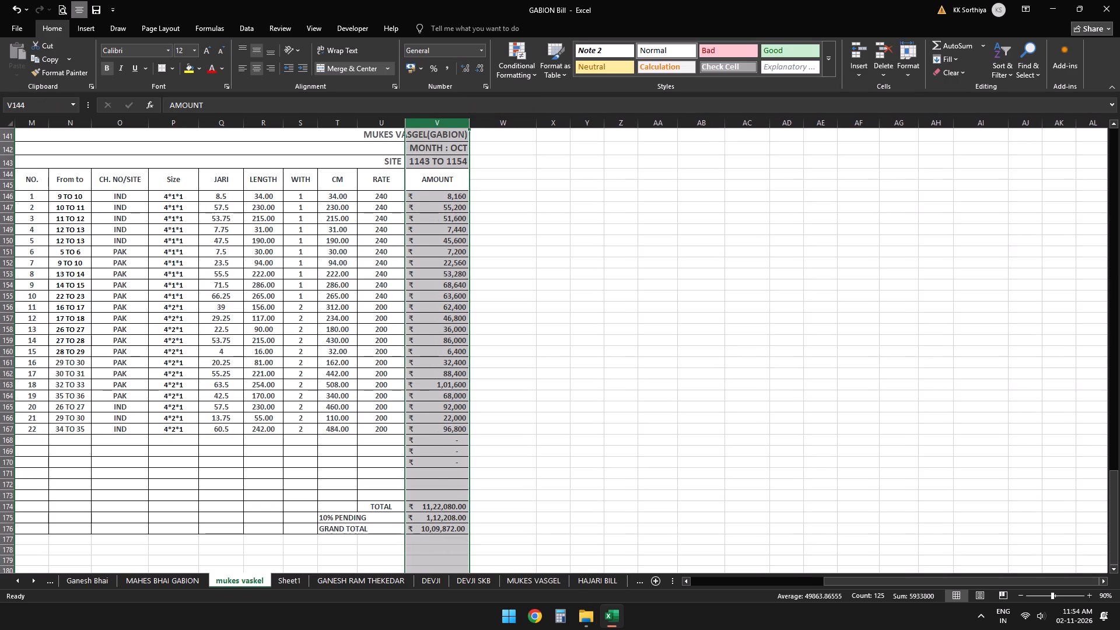
Increase the heights of the TOTAL, 10% PENDING and GRAND TOTAL rows so the three are about equally tall.
left_click(6, 508)
left_click_drag(8, 511, 7, 520)
left_click(3, 528)
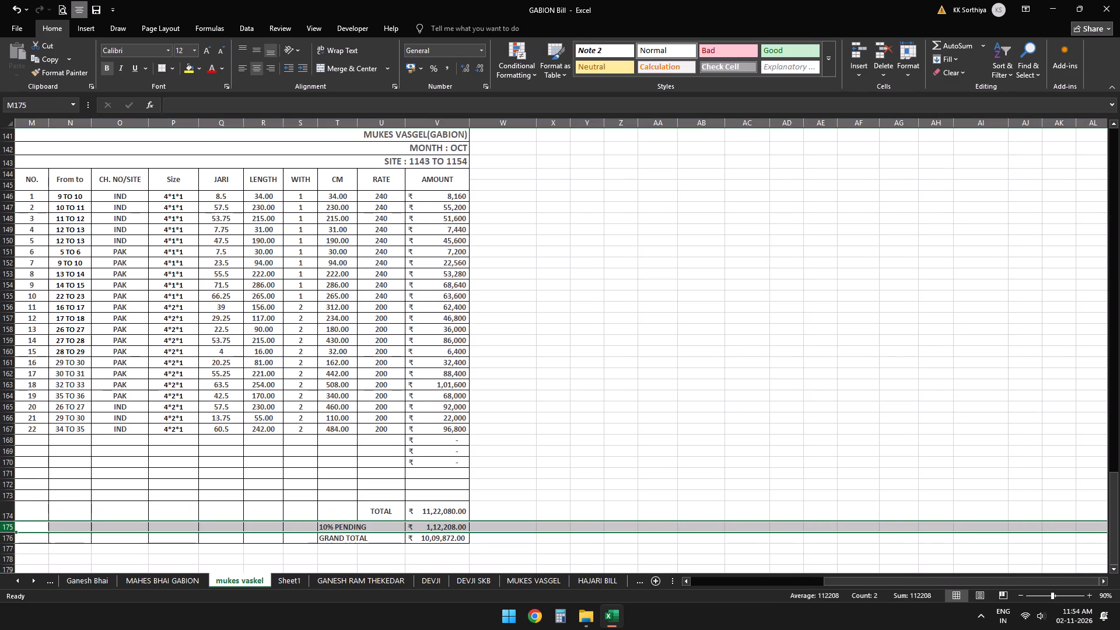
left_click_drag(2, 531, 5, 538)
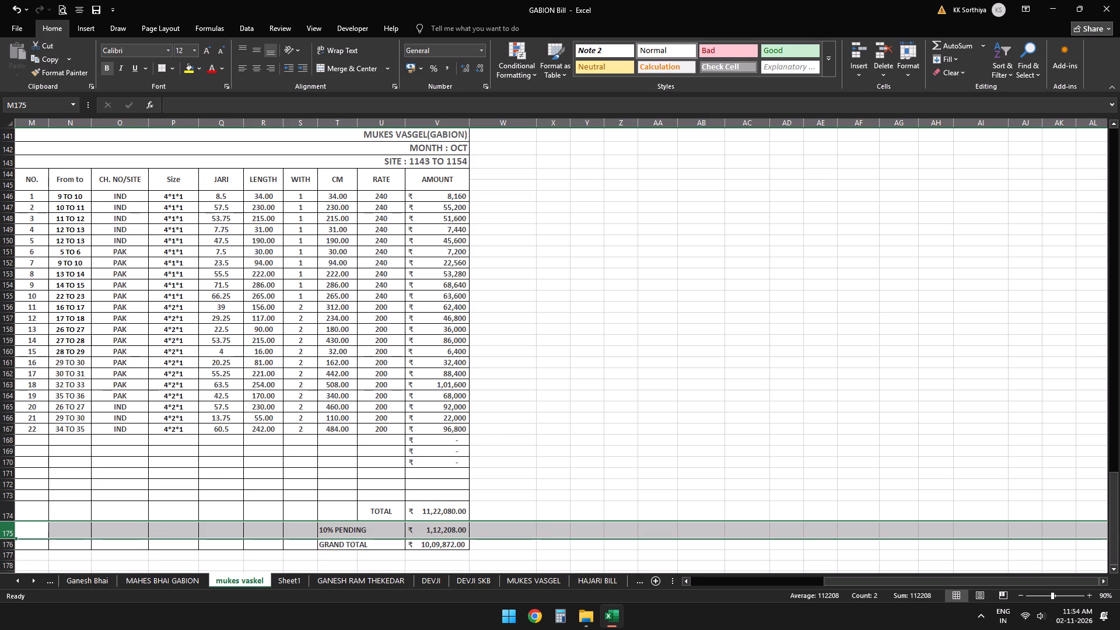
left_click(0, 513)
left_click(5, 521)
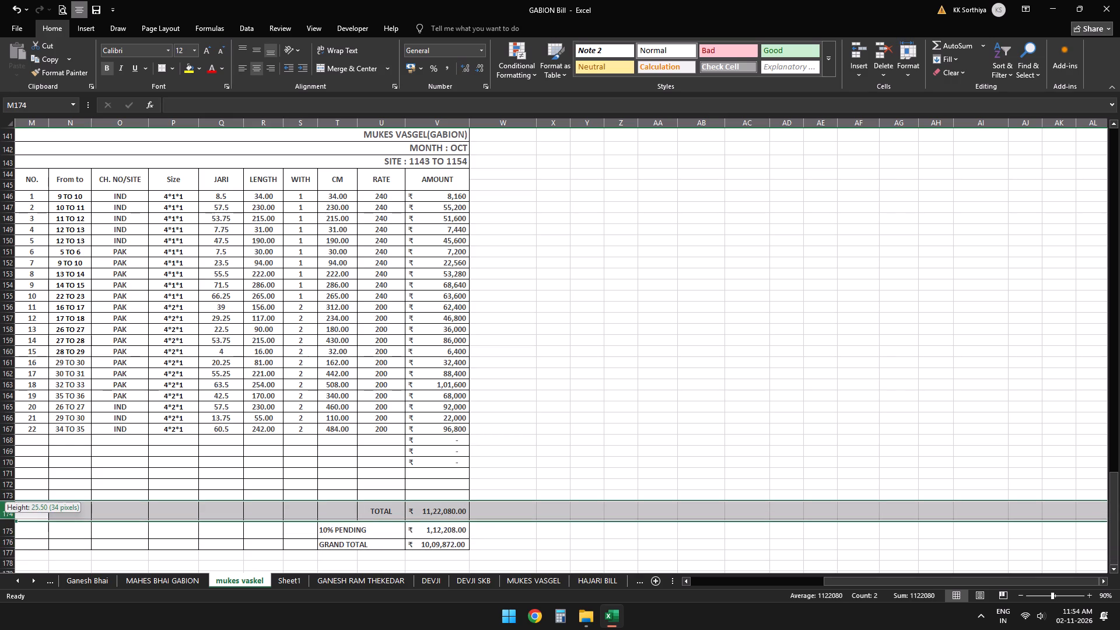
left_click(5, 527)
left_click(6, 535)
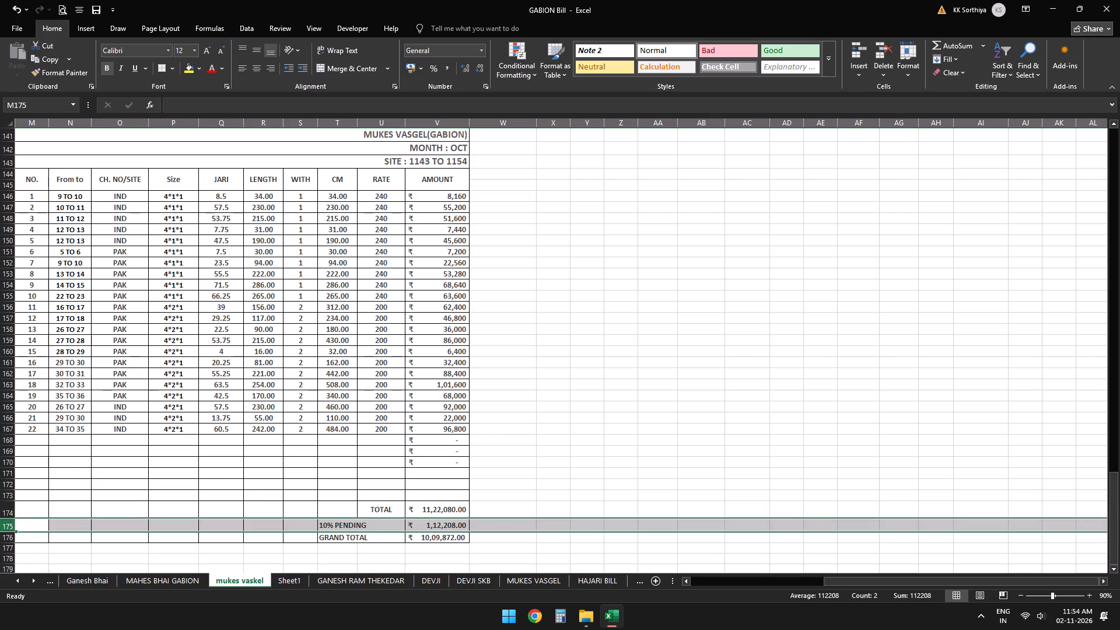
left_click(9, 548)
left_click(5, 541)
left_click(5, 539)
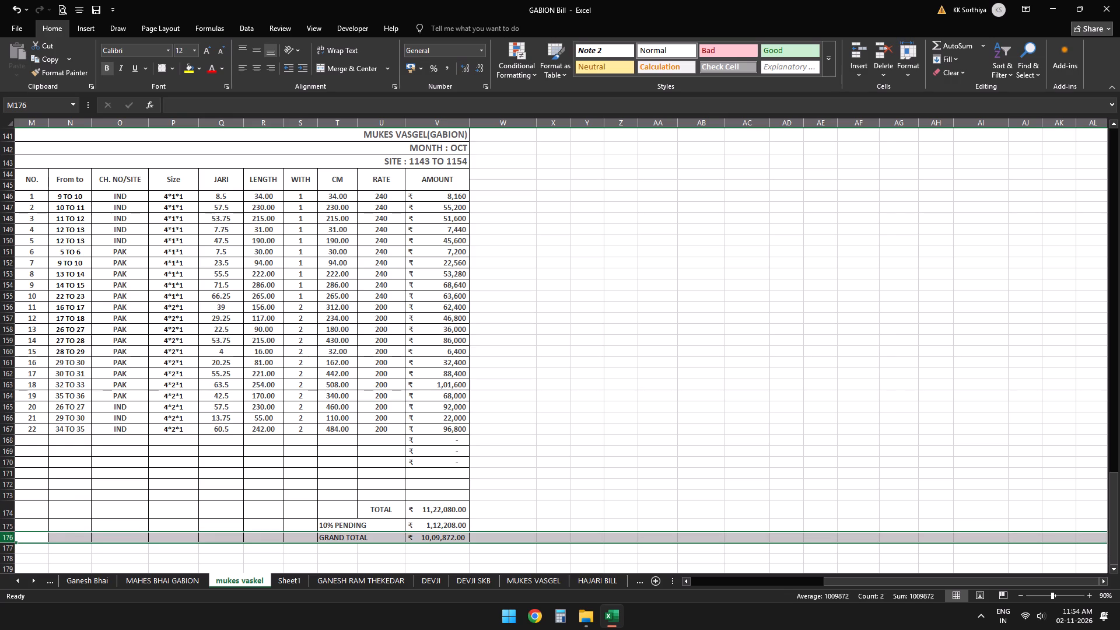
left_click(9, 541)
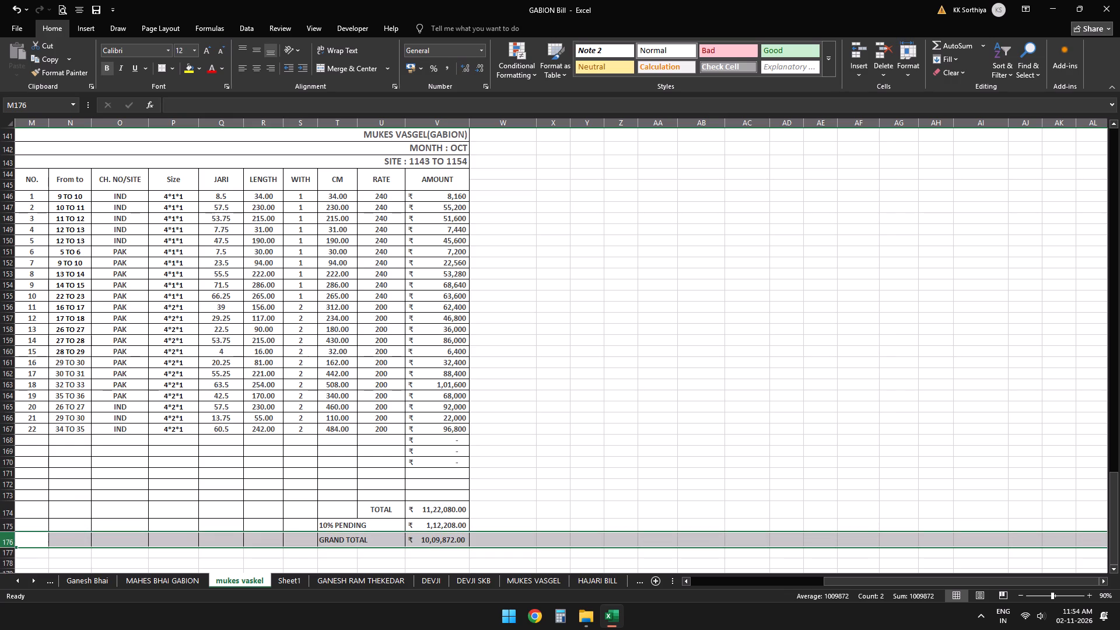
Deselect the resized row and save the workbook.
left_click(437, 422)
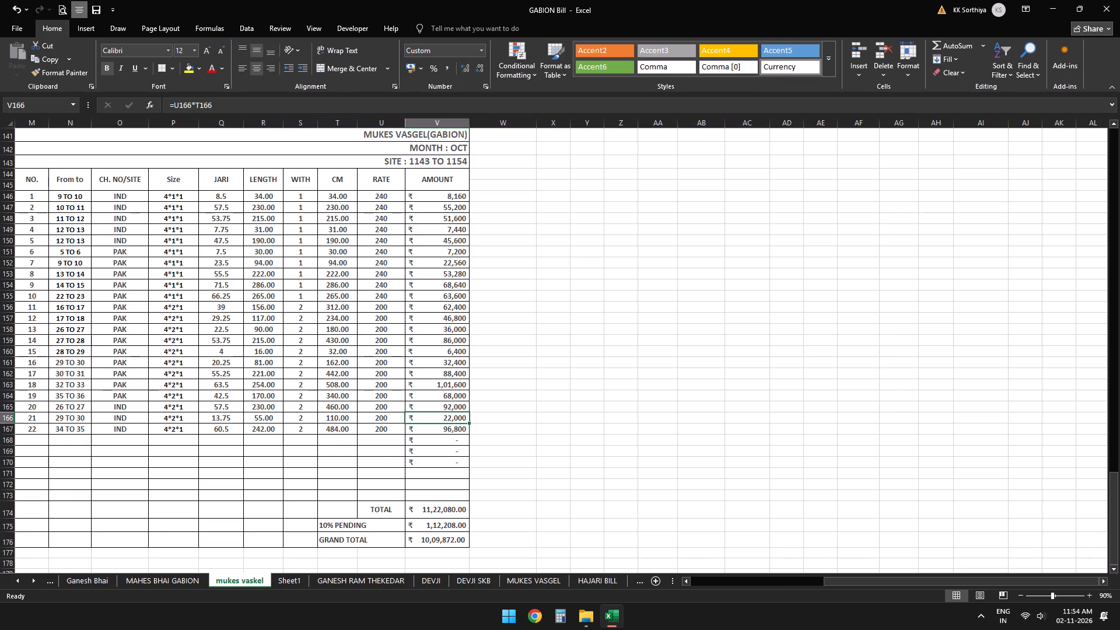
key("ctrl+s")
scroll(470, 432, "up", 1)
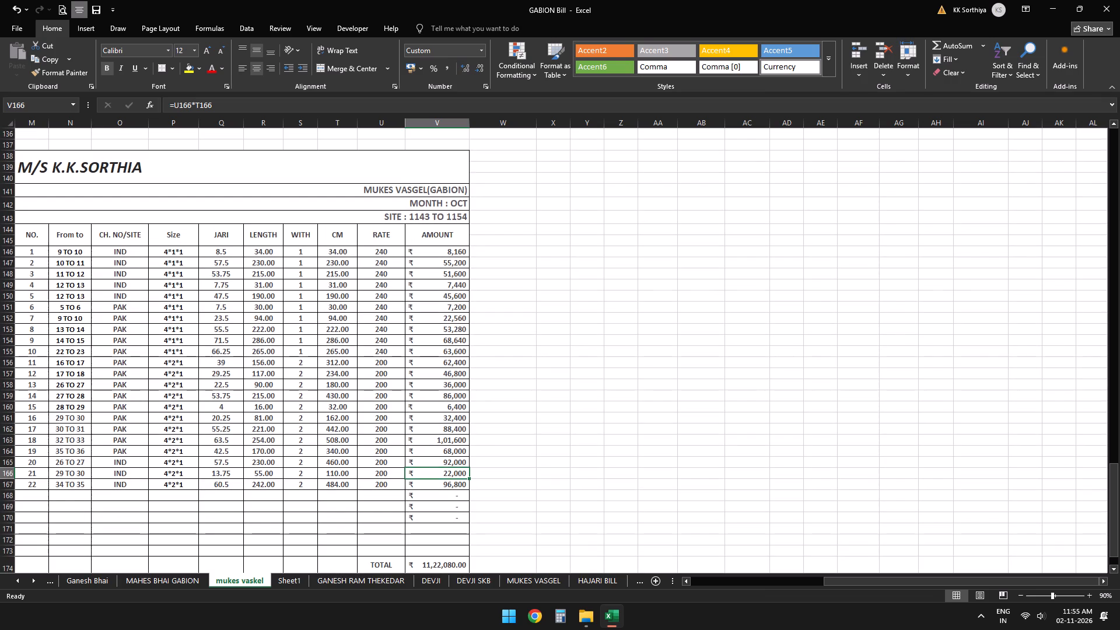
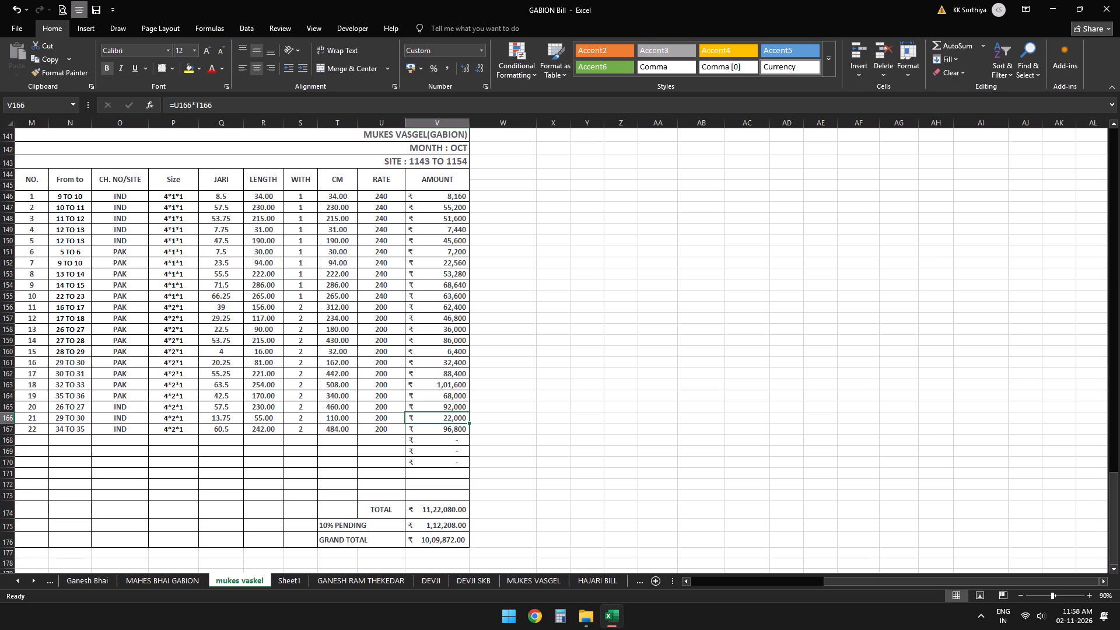
Check the LENGTH entries of the October bill one by one, from entry 1 through entry 22.
left_click(256, 194)
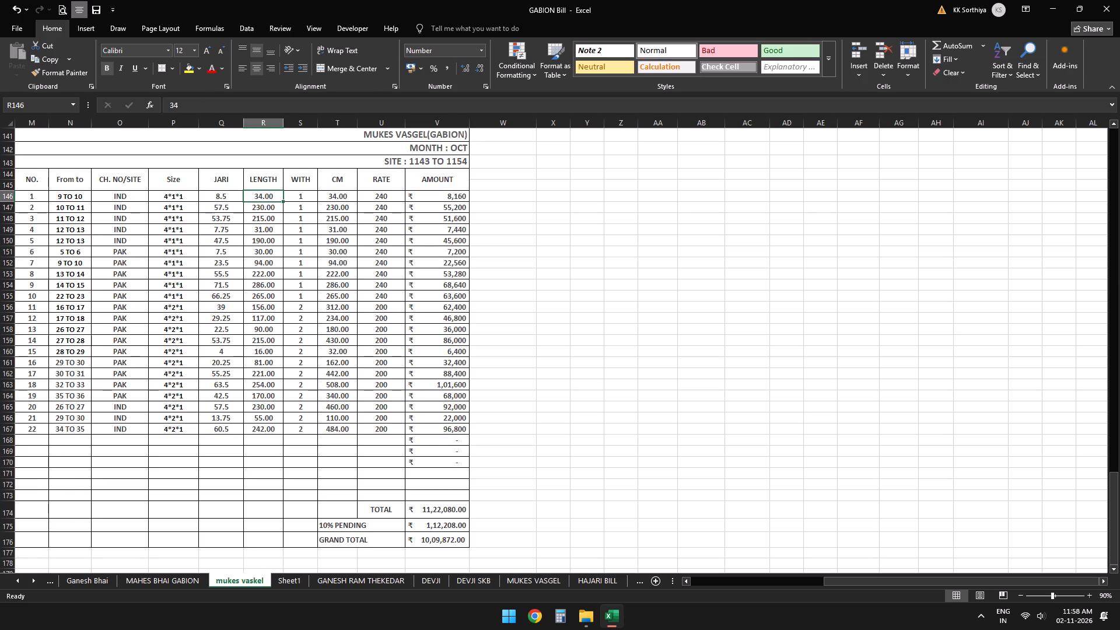
key("Down")
key("Down")
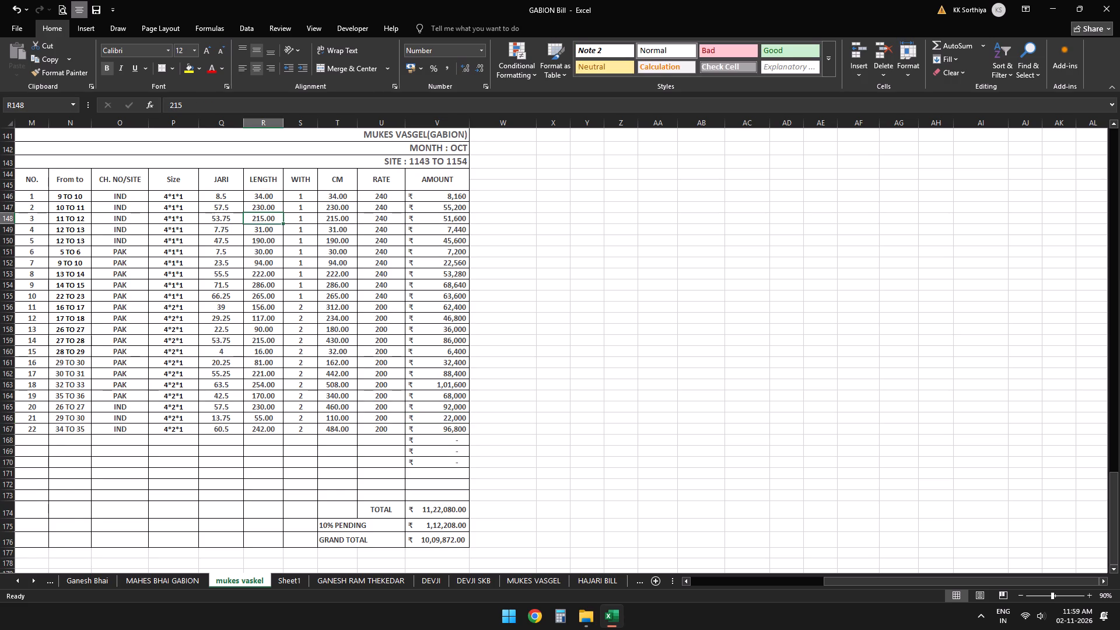
key("Down")
key("Down")
key("Down")
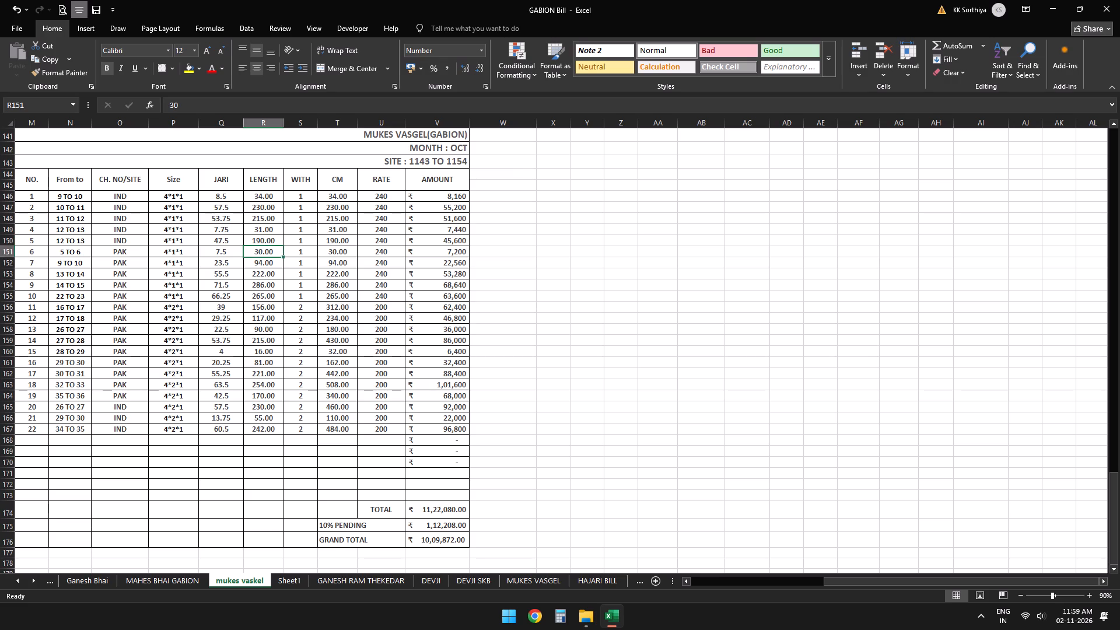
key("Down")
key("Down")
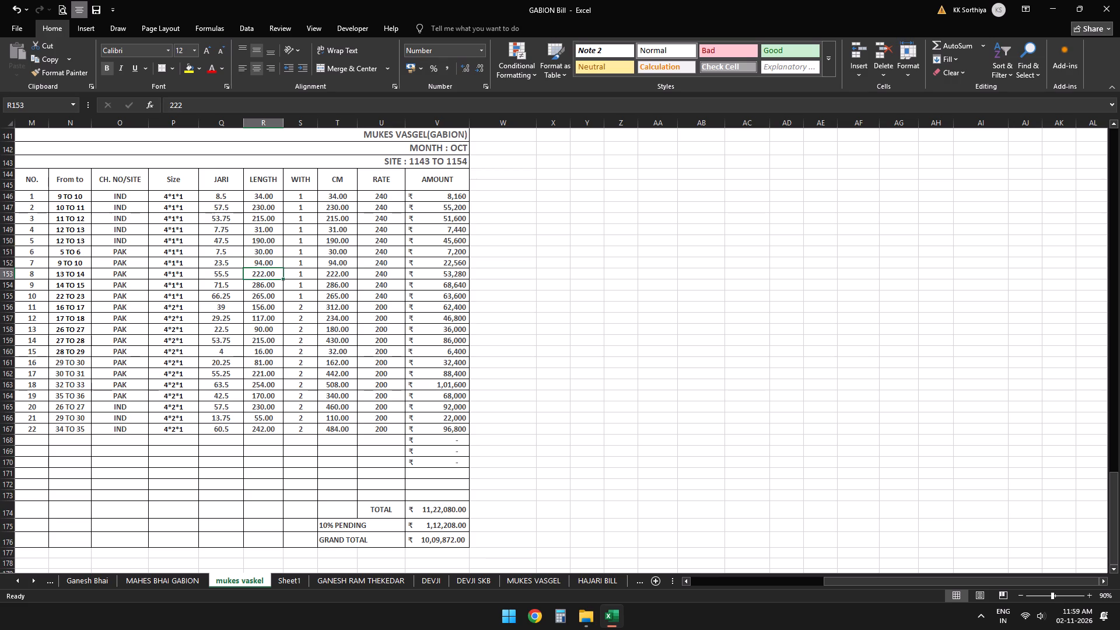
key("Down")
key("Down")
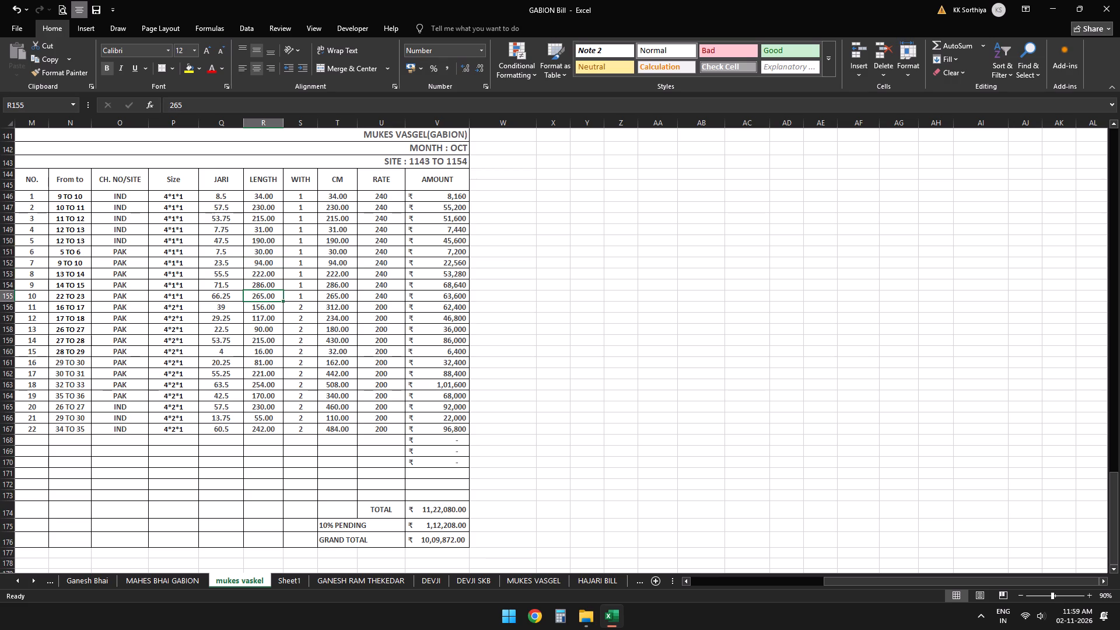
key("Down")
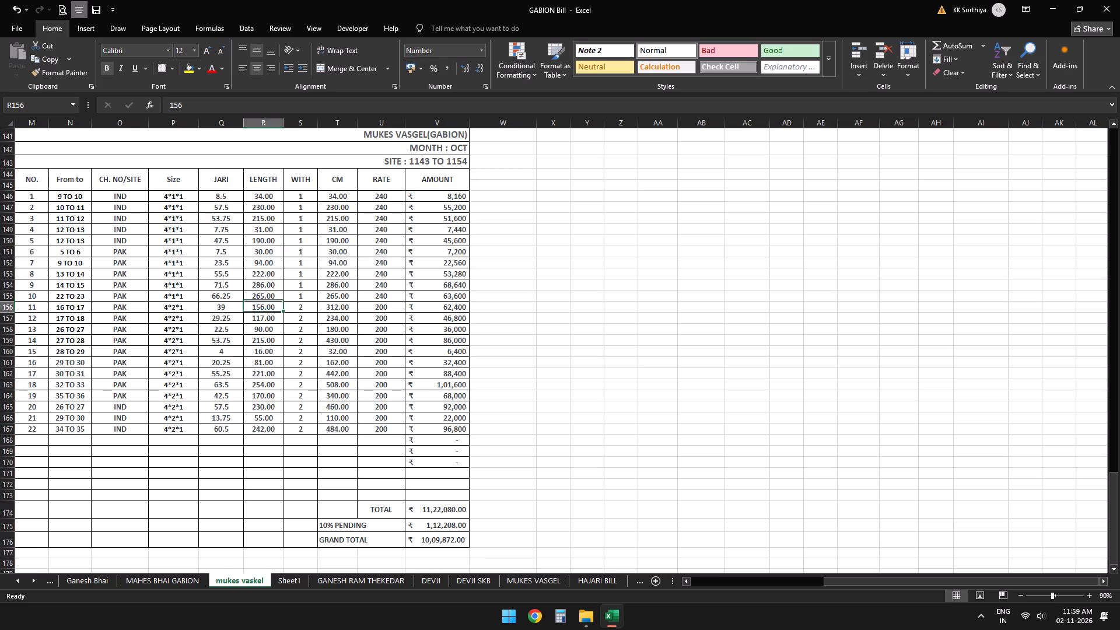
key("Down")
key("Down")
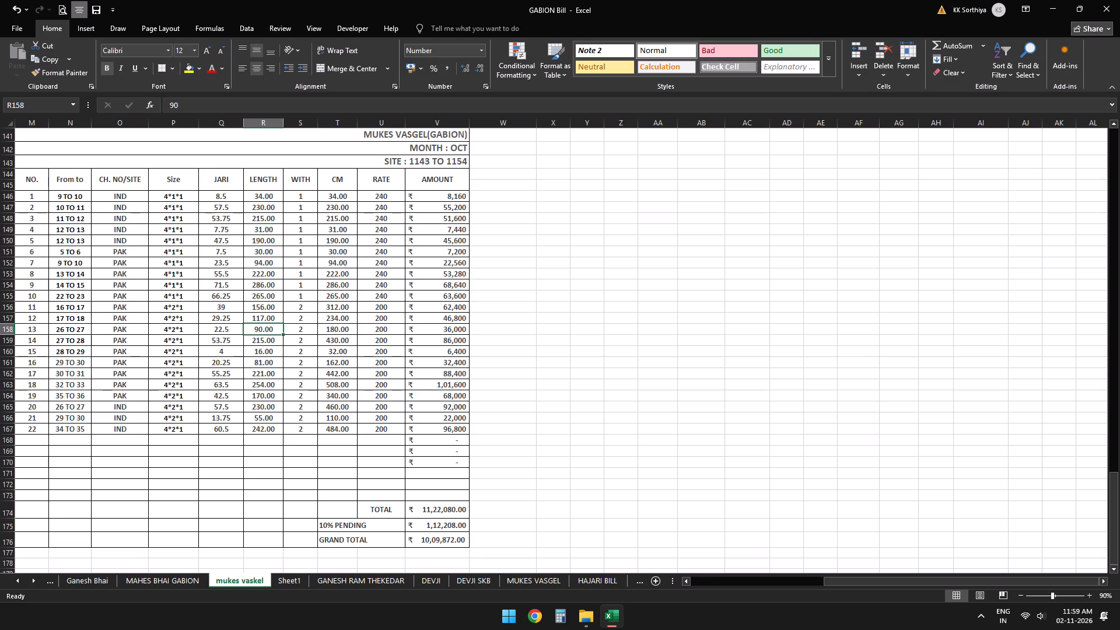
key("Down")
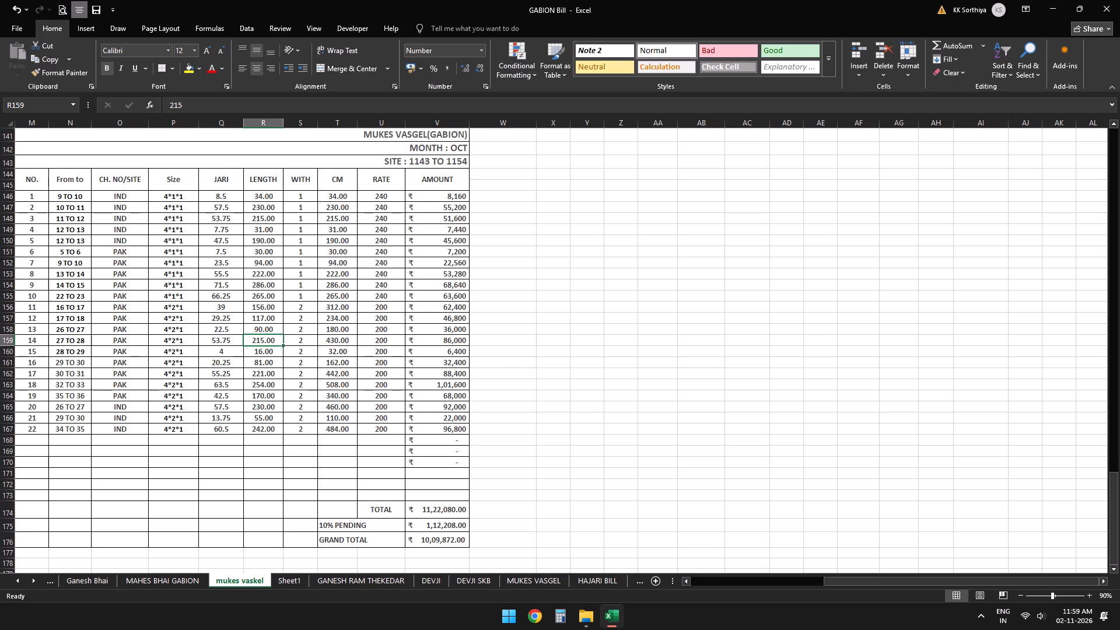
key("Down")
key("Down")
key("Down")
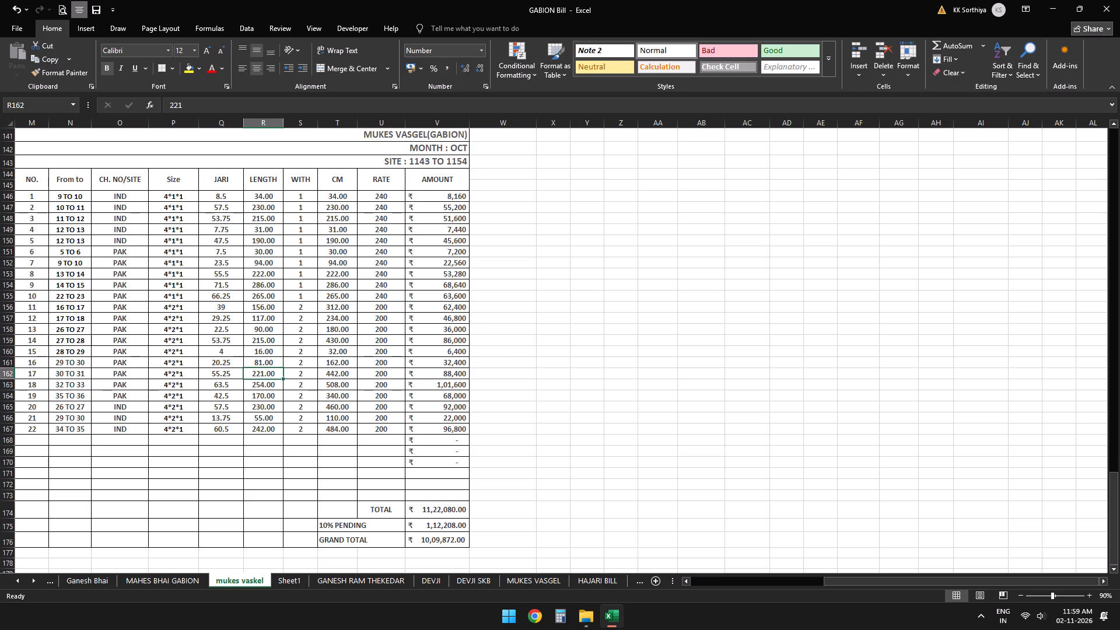
key("Down")
key("Down")
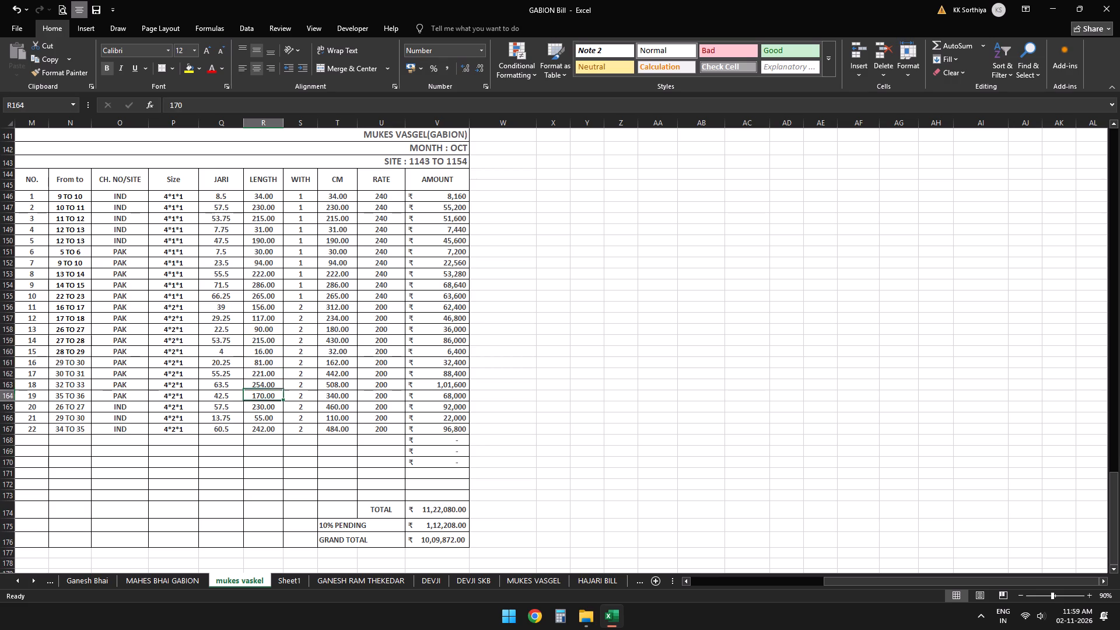
key("Down")
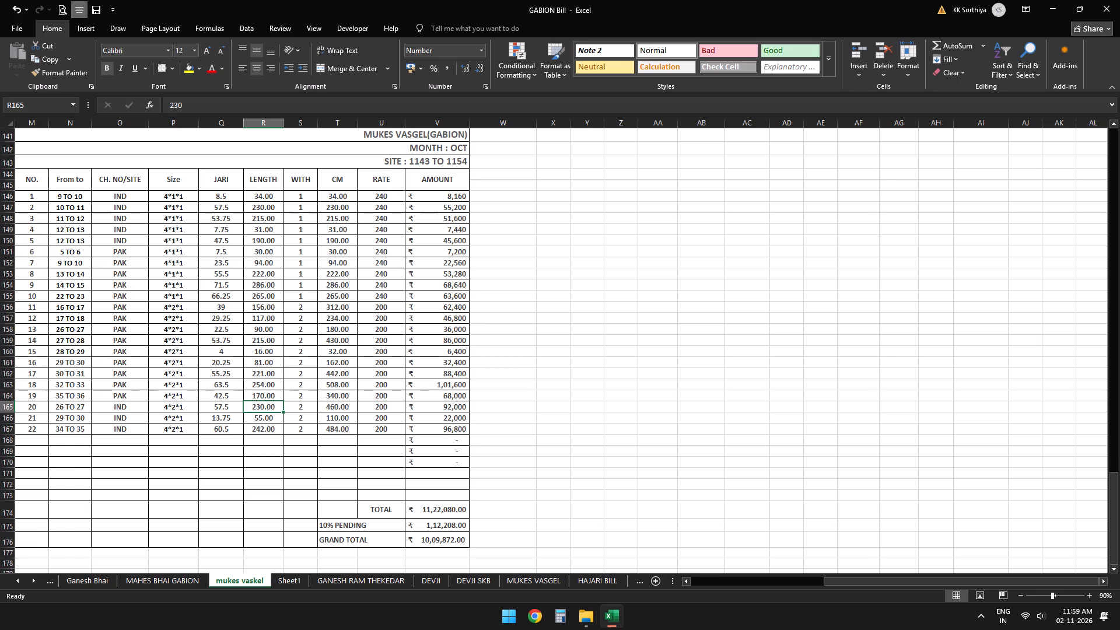
key("Down")
key("Down")
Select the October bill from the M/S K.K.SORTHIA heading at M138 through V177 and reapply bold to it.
scroll(625, 324, "up", 1)
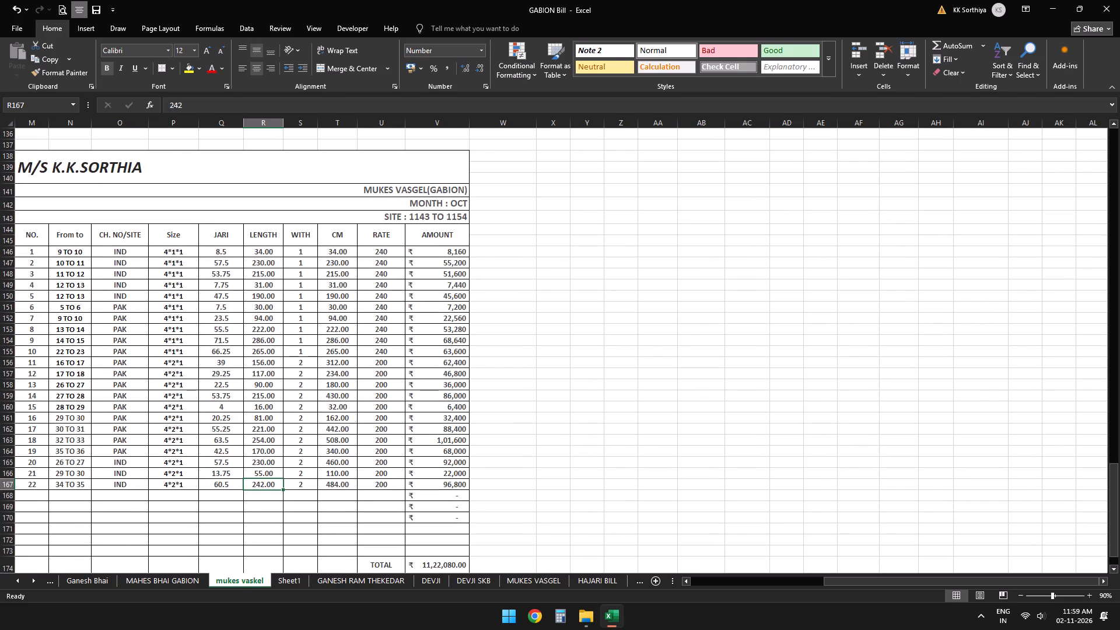
left_click_drag(48, 163, 155, 629)
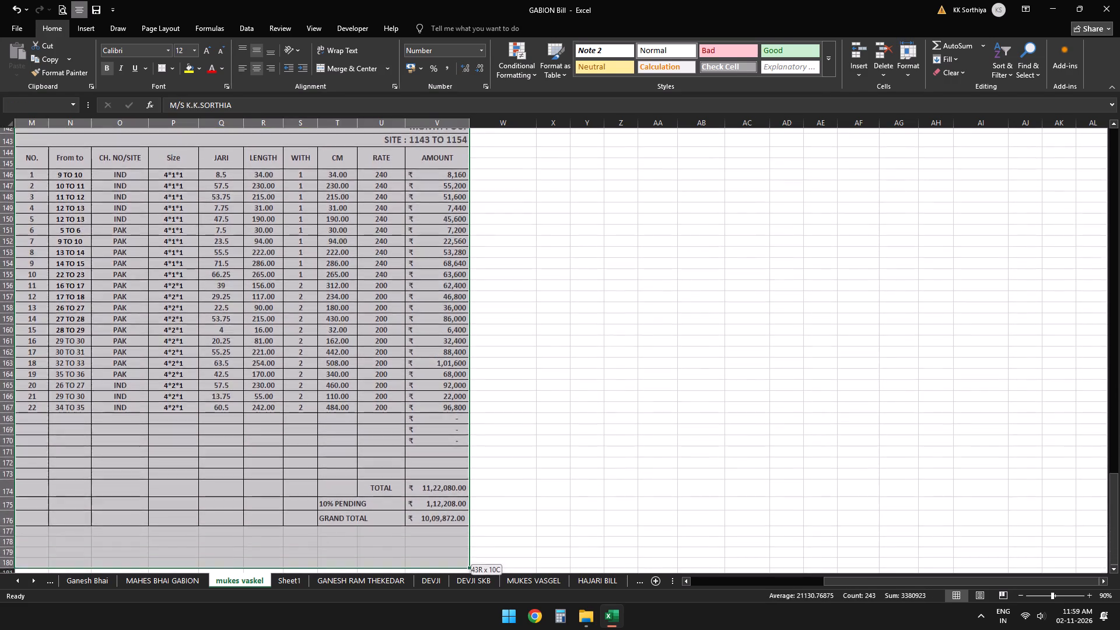
left_click_drag(155, 629, 300, 99)
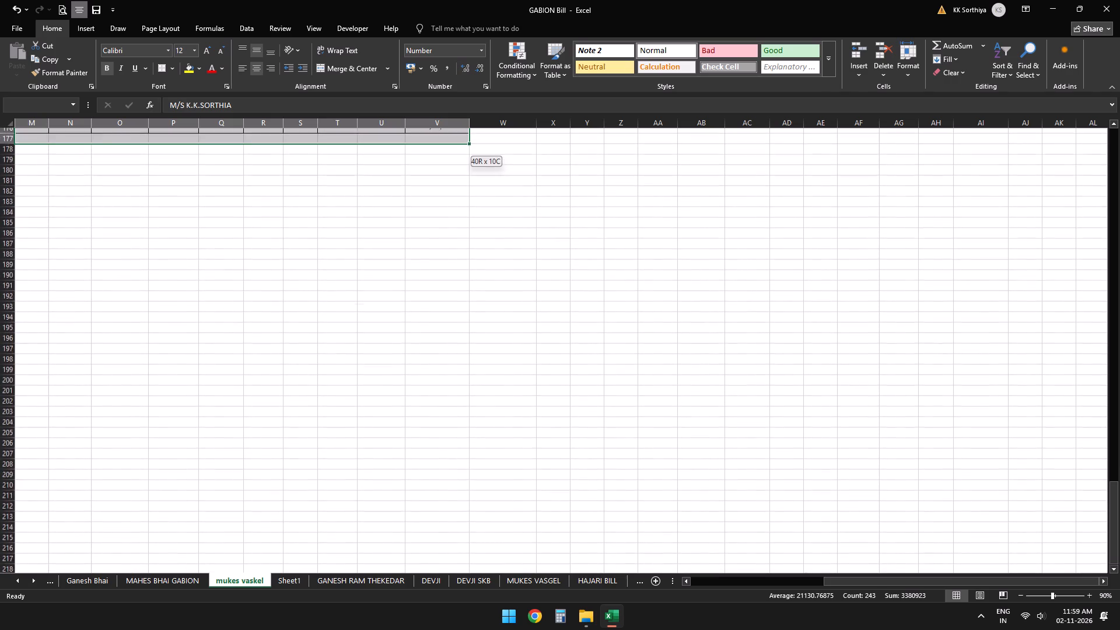
left_click_drag(300, 99, 296, 183)
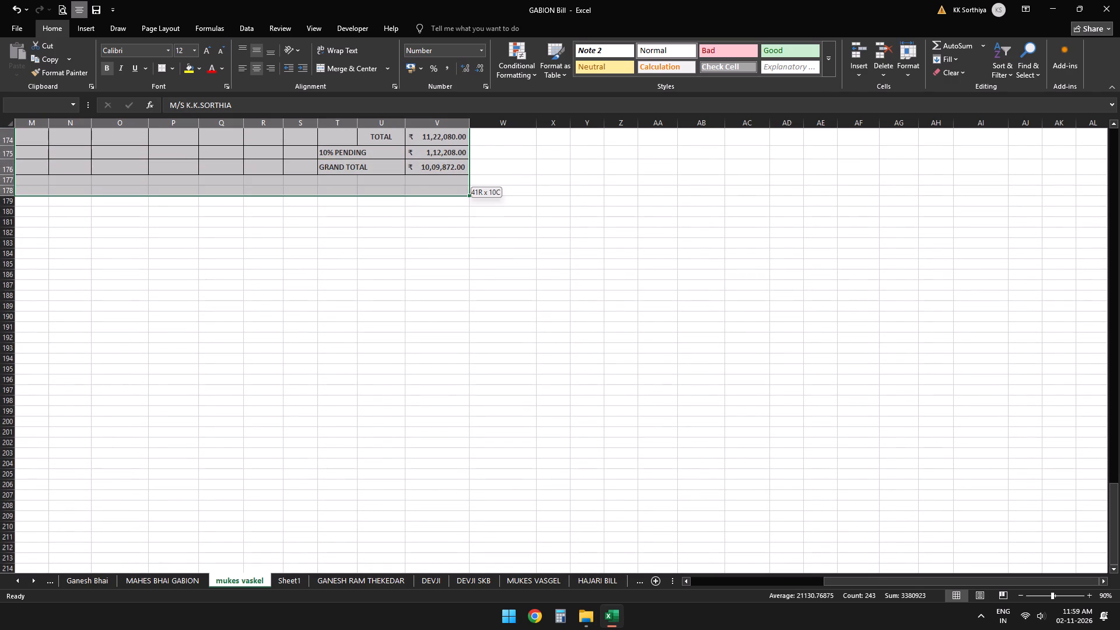
left_click_drag(296, 183, 296, 182)
scroll(128, 41, "up", 5)
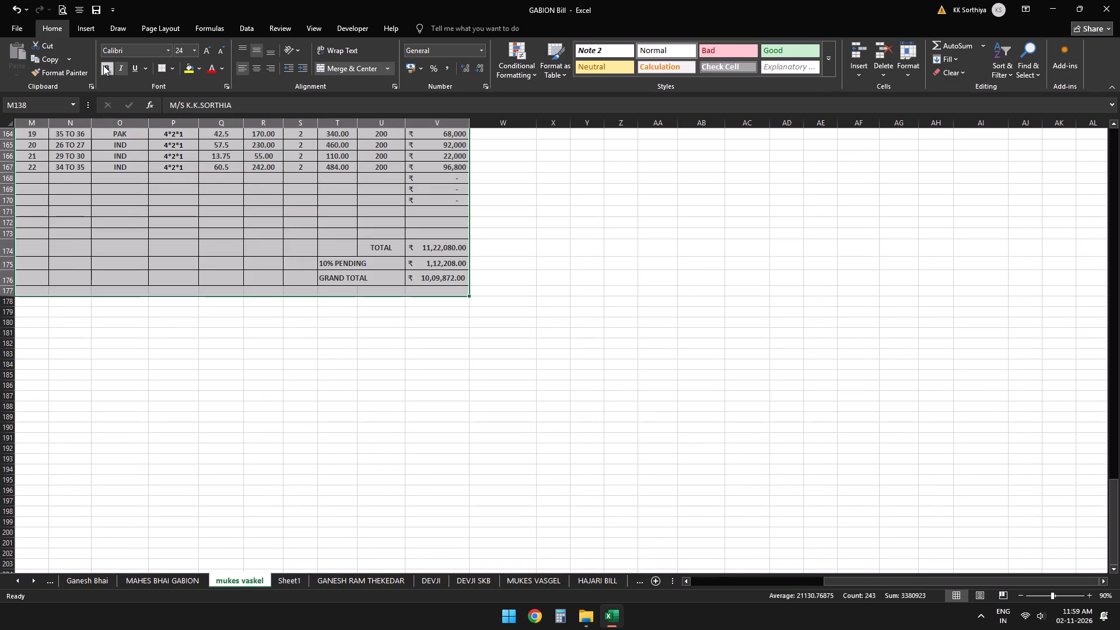
left_click(103, 65)
left_click(103, 65)
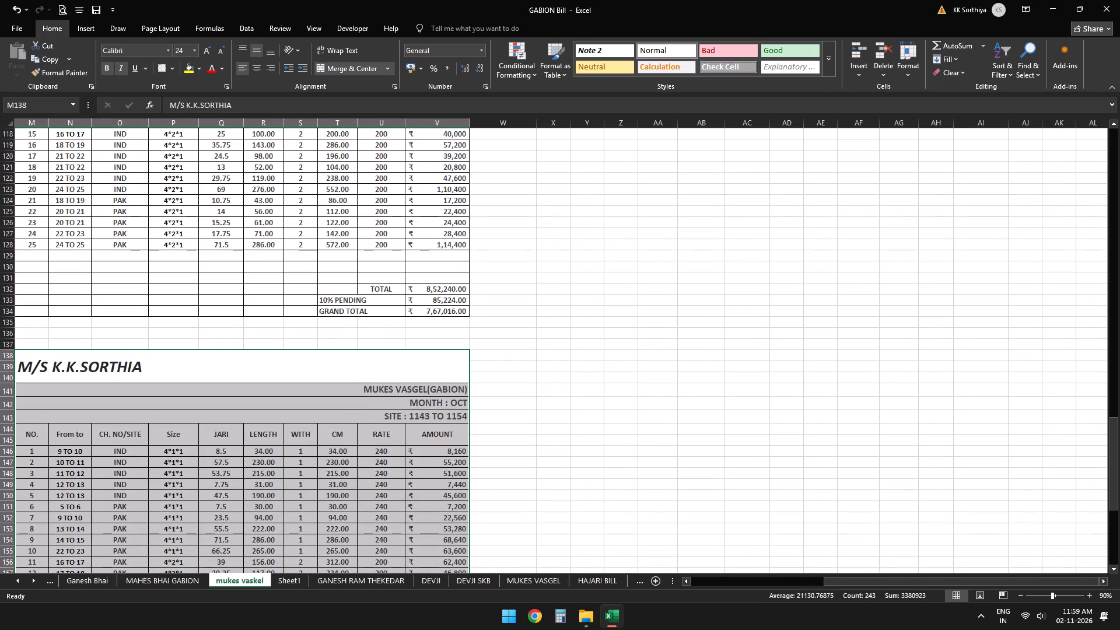
Print only the selected October bill, one copy on the RICOH M 2701 DDST printer.
scroll(361, 323, "down", 1)
scroll(361, 323, "up", 1)
scroll(361, 323, "down", 2)
key("ctrl+p")
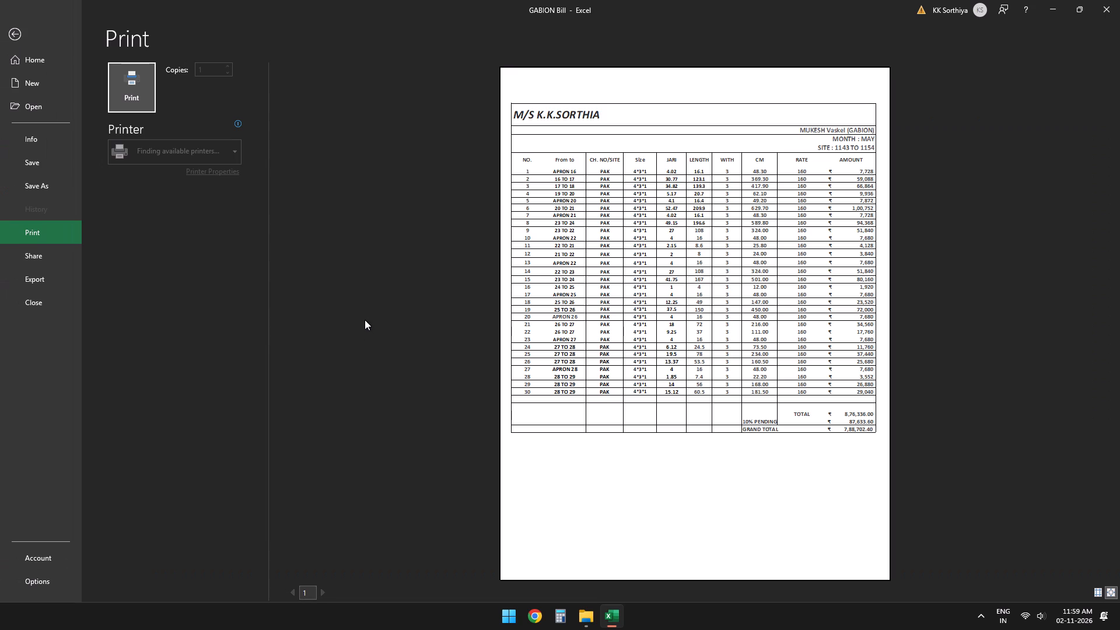
left_click(159, 208)
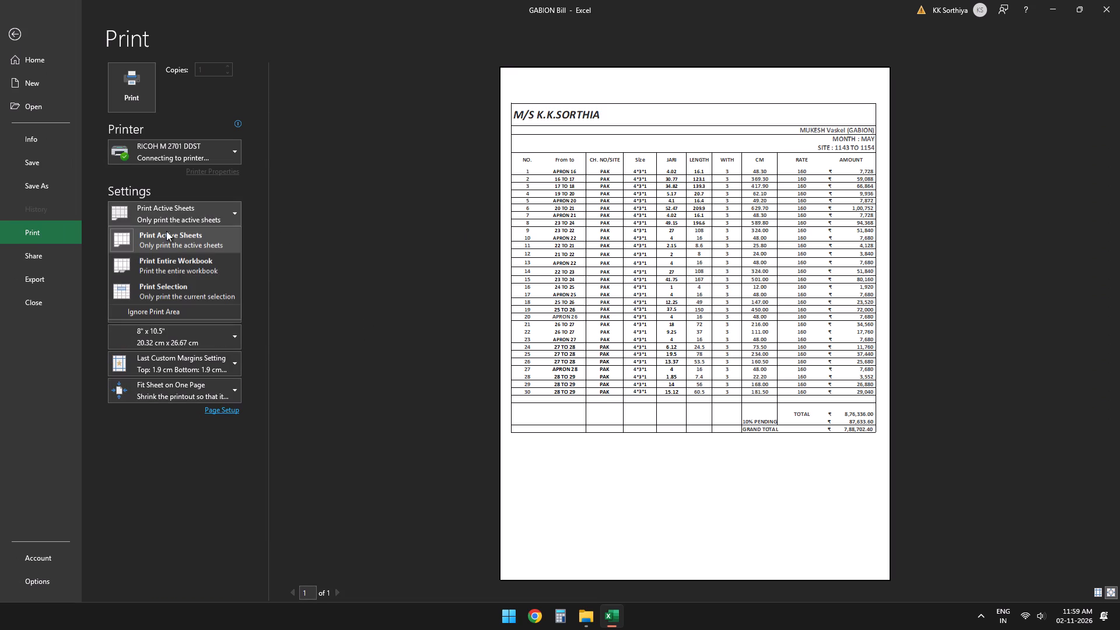
left_click(164, 289)
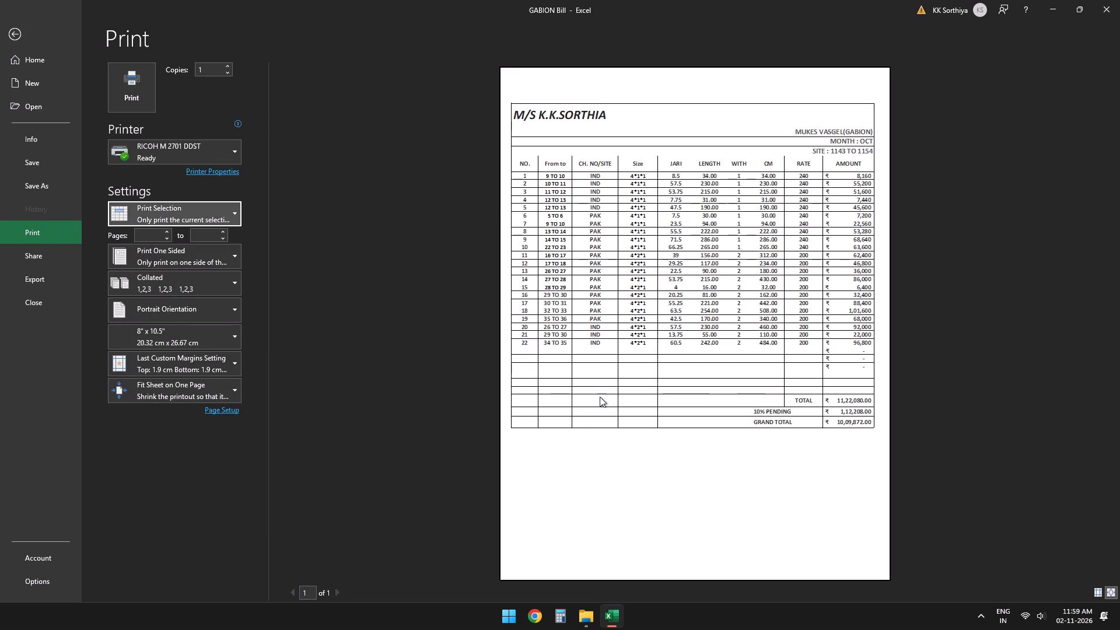
left_click(133, 92)
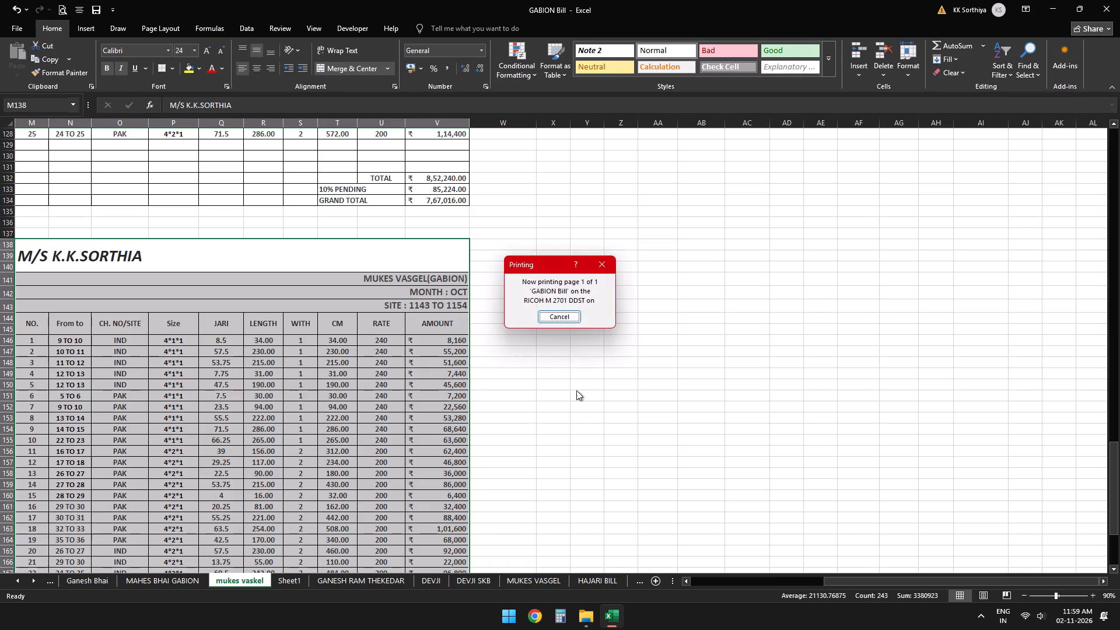
Close the GABION Bill workbook, saving its changes.
scroll(580, 391, "down", 3)
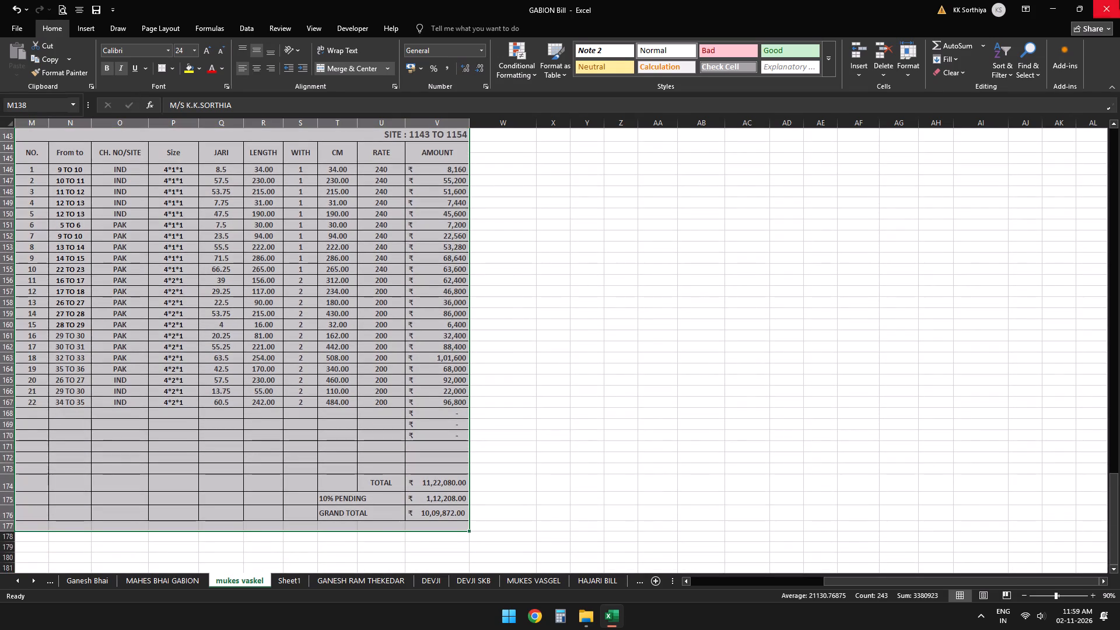
left_click(1119, 0)
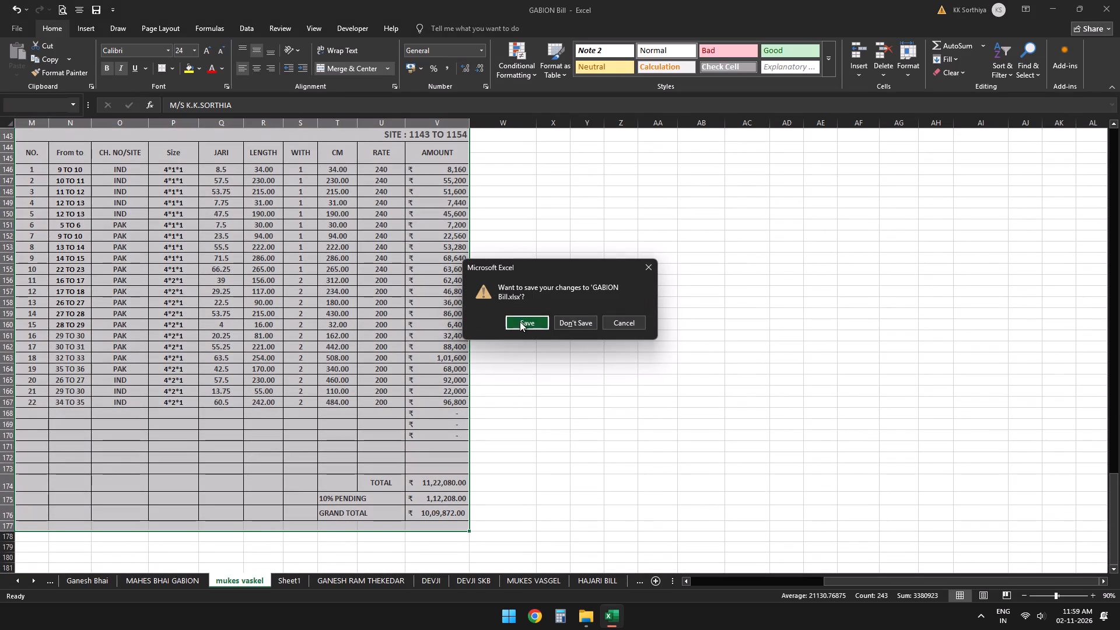
left_click(520, 321)
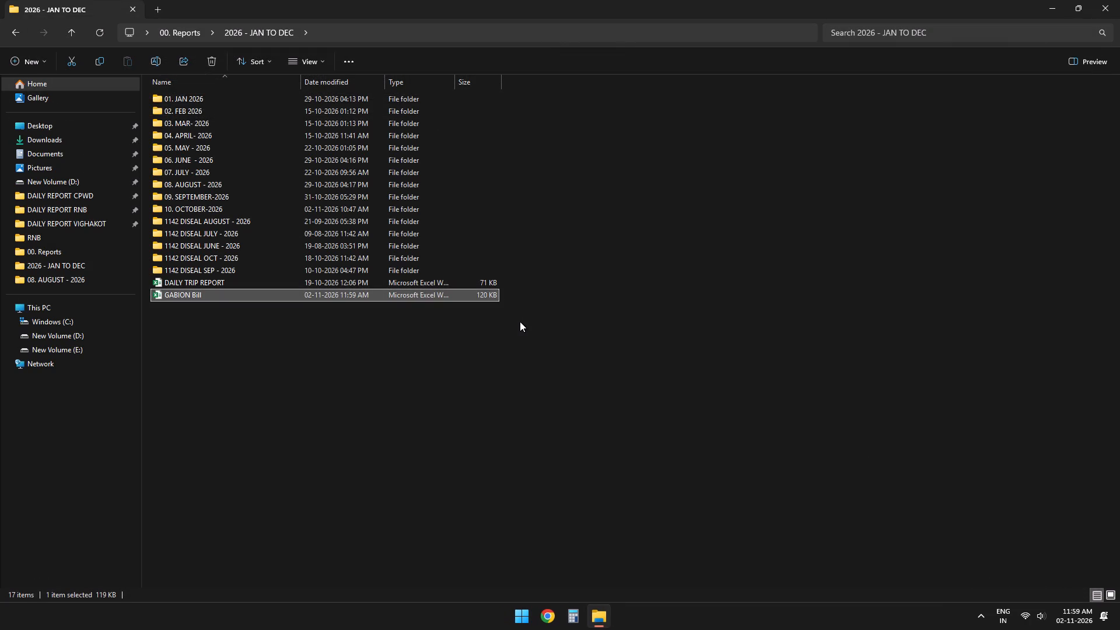
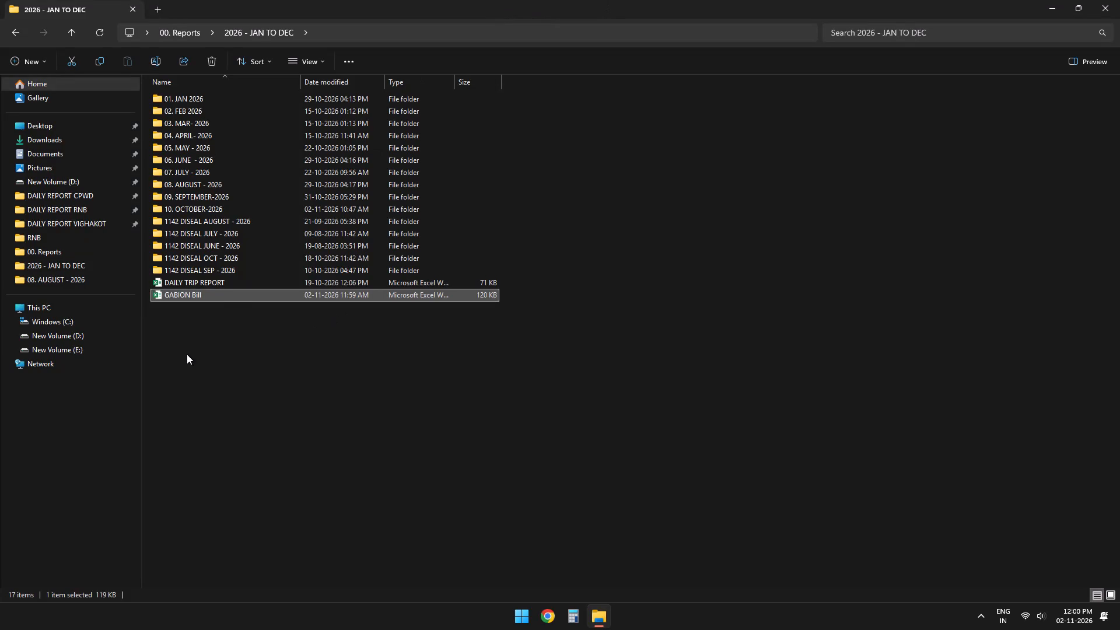
Reopen the GABION Bill workbook from the 2026 - JAN TO DEC folder.
double_click(231, 294)
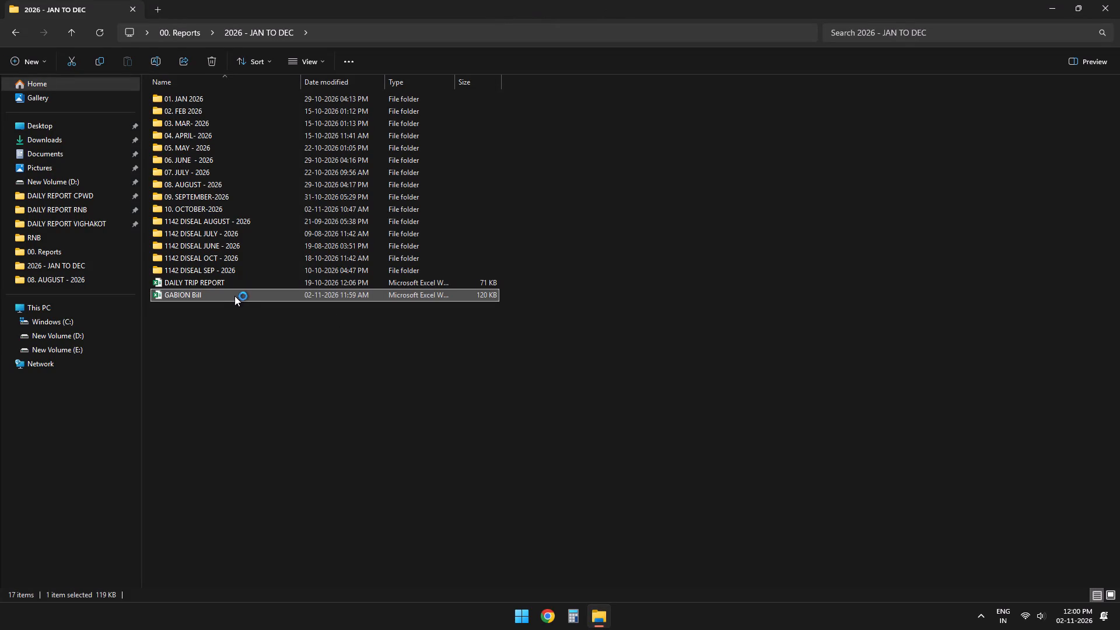
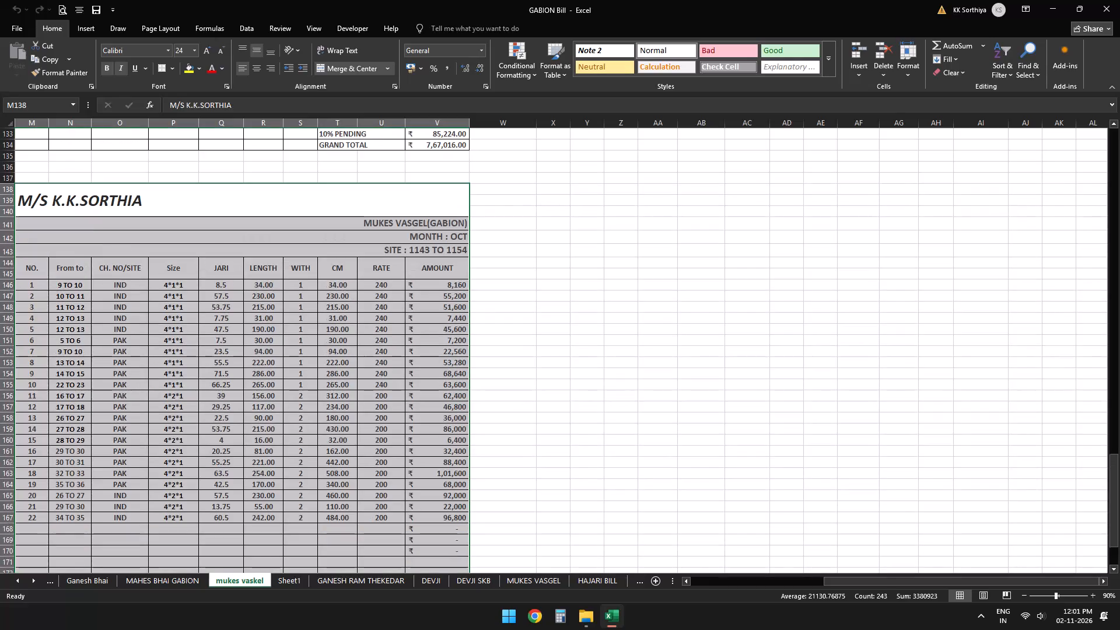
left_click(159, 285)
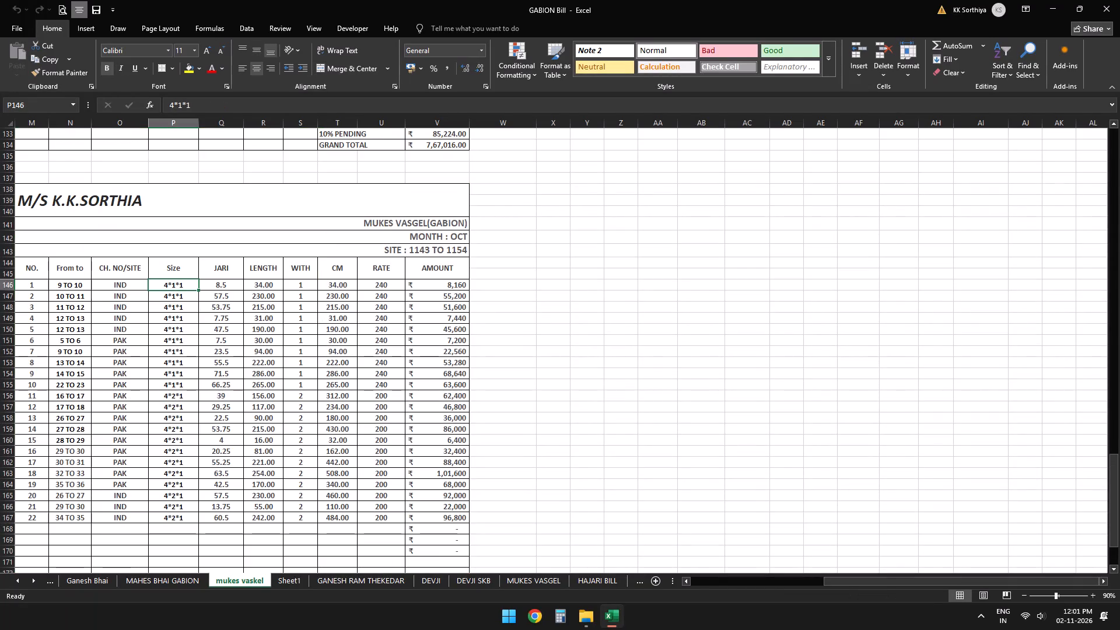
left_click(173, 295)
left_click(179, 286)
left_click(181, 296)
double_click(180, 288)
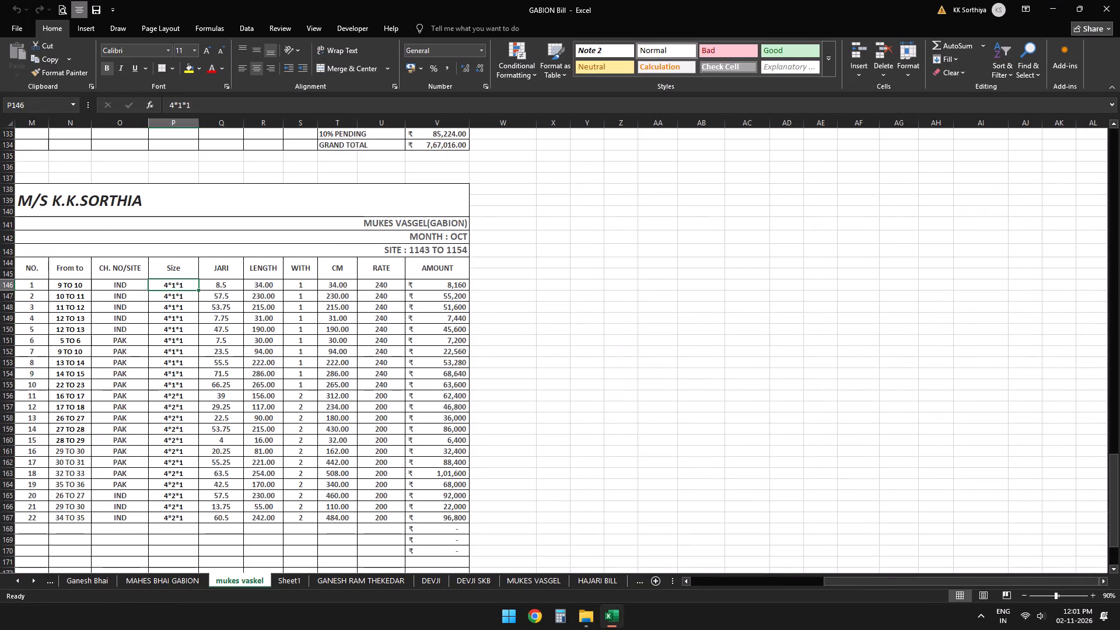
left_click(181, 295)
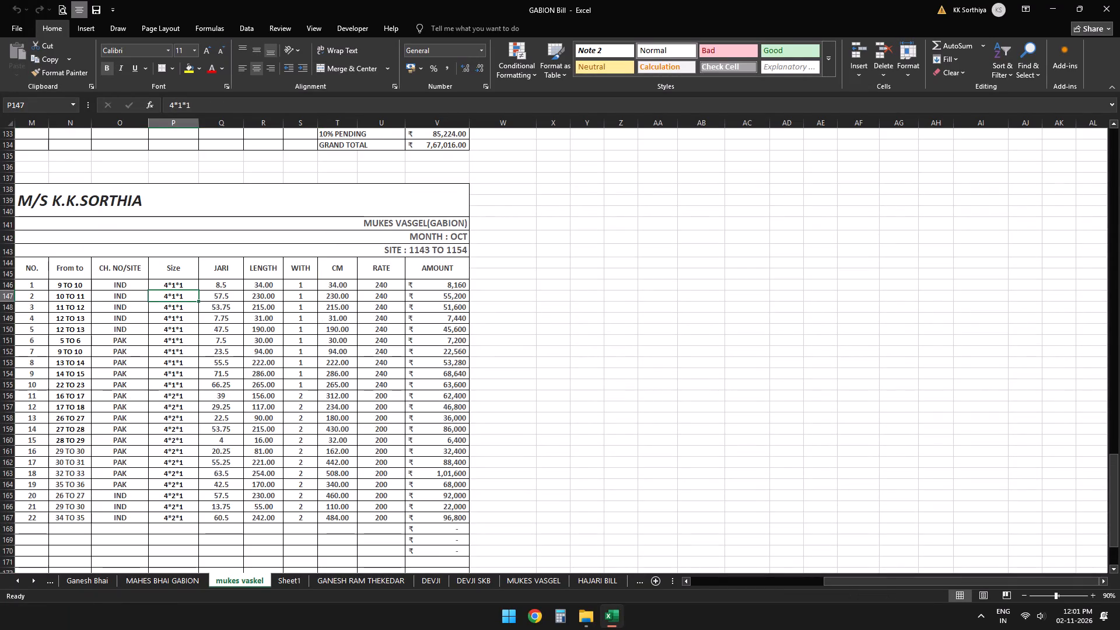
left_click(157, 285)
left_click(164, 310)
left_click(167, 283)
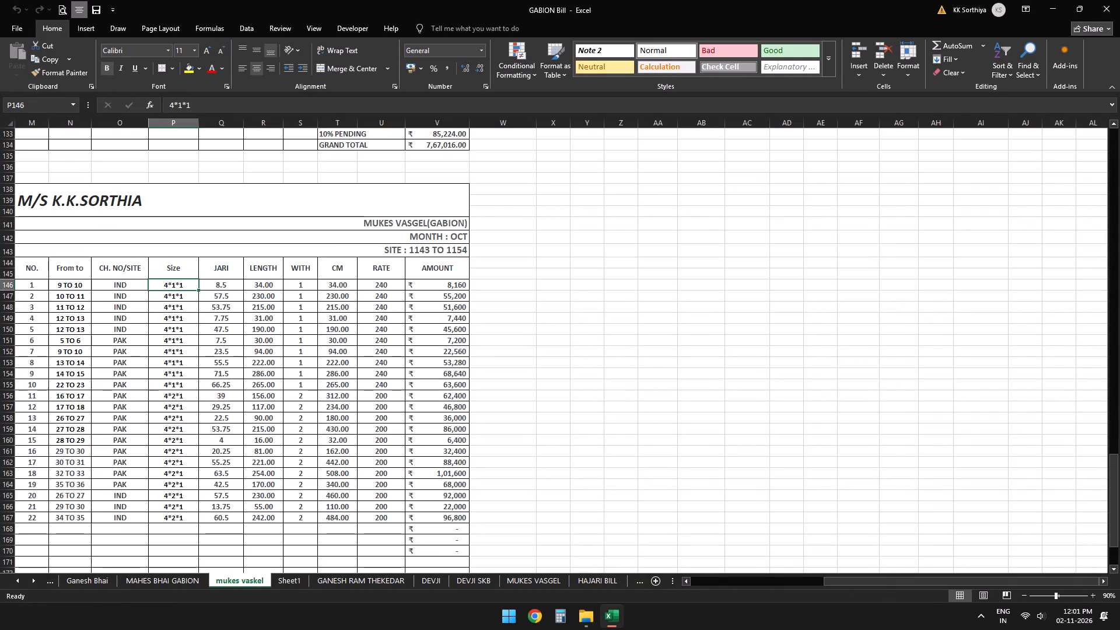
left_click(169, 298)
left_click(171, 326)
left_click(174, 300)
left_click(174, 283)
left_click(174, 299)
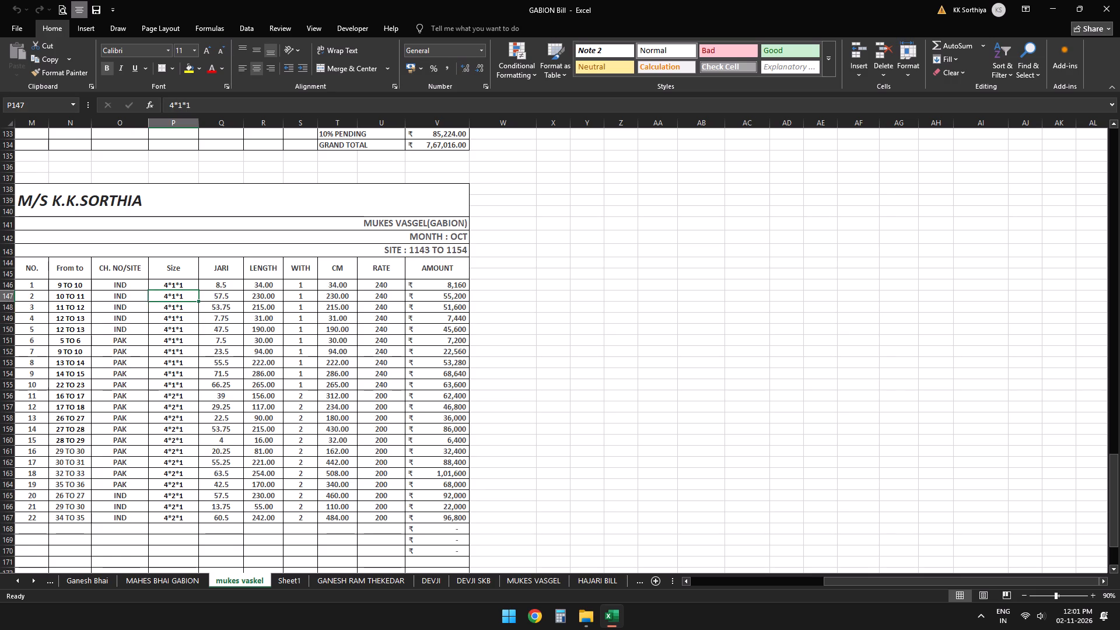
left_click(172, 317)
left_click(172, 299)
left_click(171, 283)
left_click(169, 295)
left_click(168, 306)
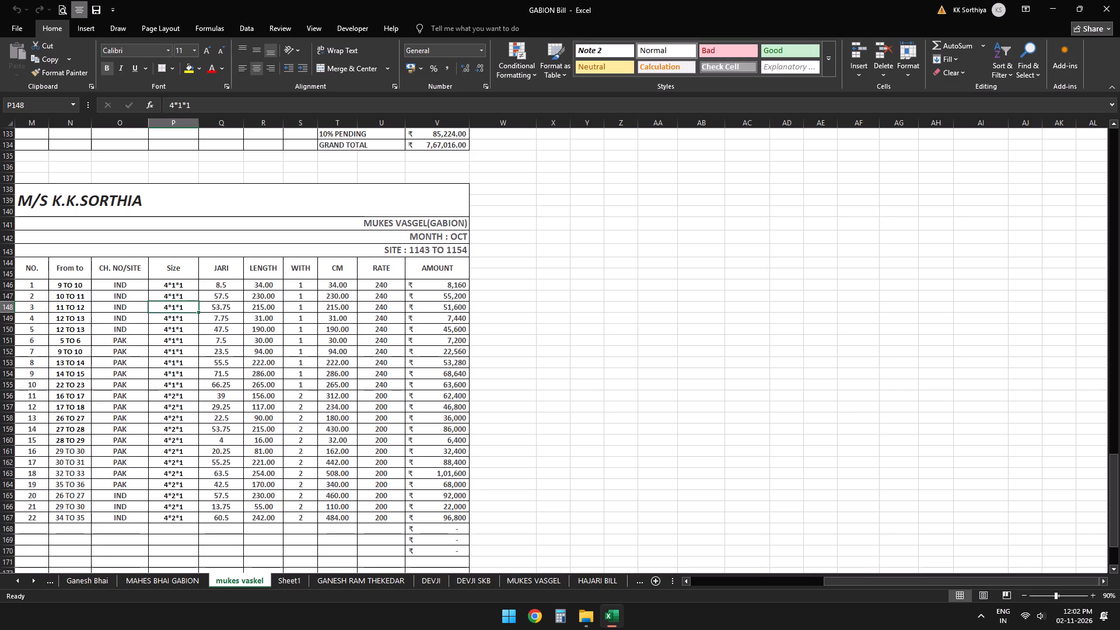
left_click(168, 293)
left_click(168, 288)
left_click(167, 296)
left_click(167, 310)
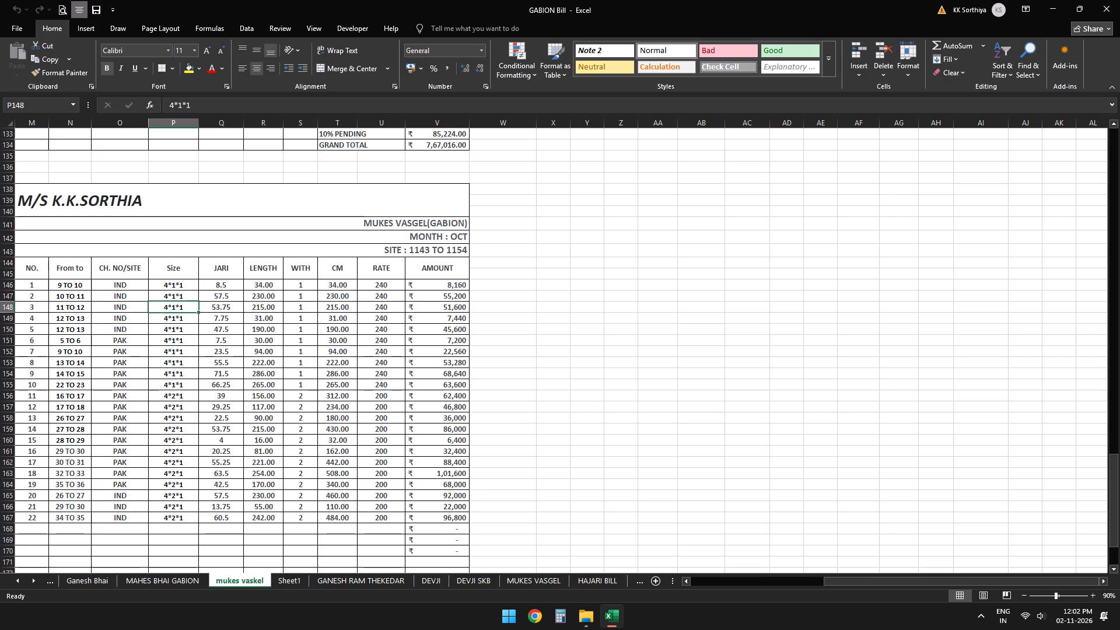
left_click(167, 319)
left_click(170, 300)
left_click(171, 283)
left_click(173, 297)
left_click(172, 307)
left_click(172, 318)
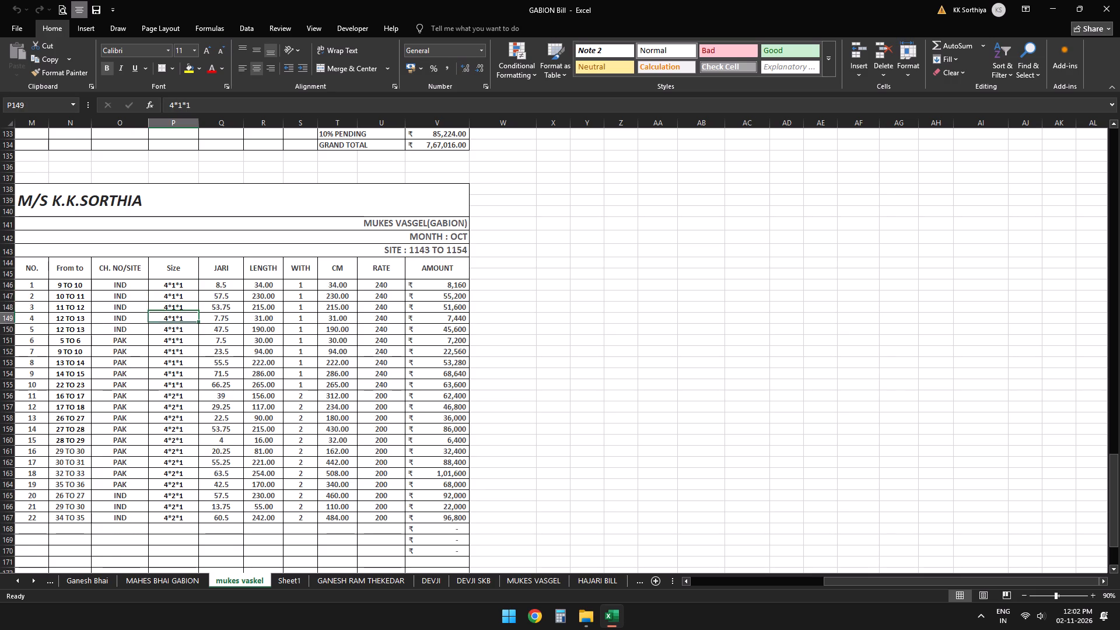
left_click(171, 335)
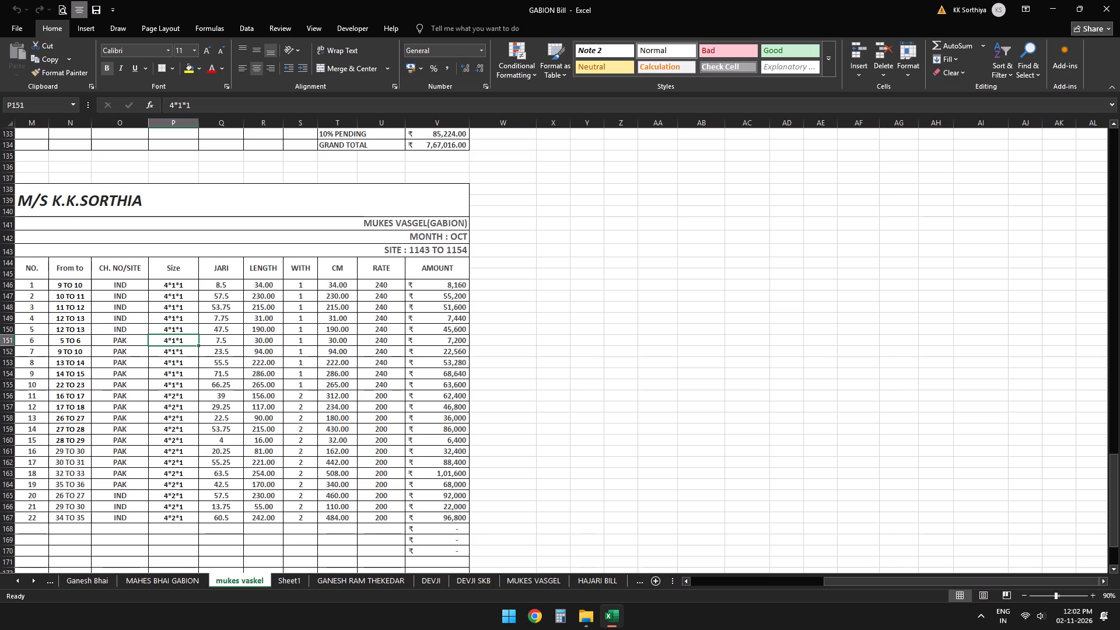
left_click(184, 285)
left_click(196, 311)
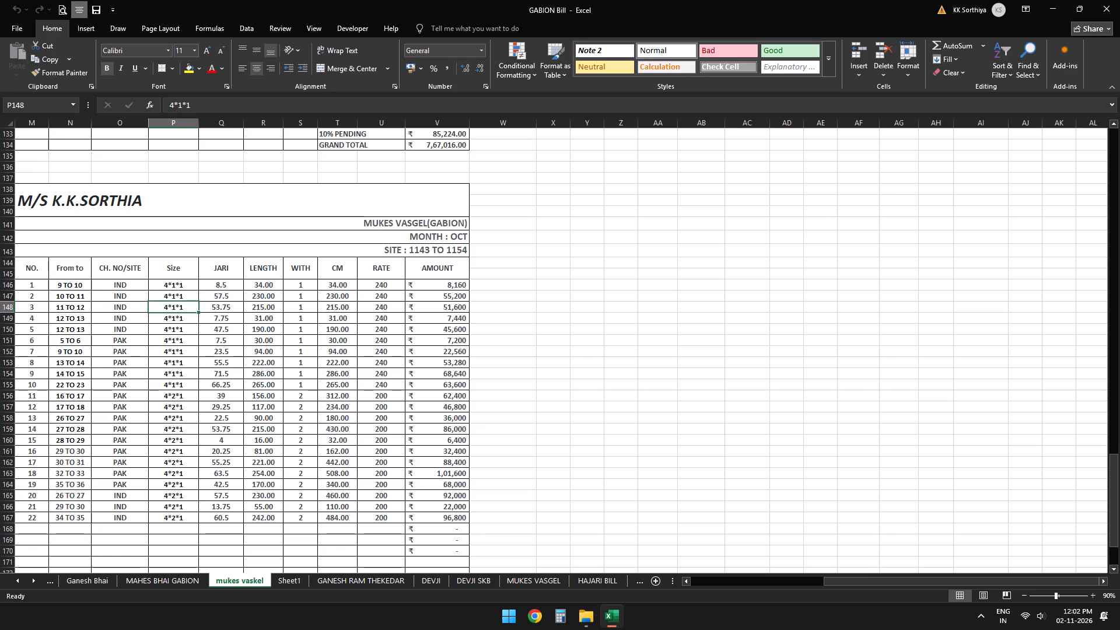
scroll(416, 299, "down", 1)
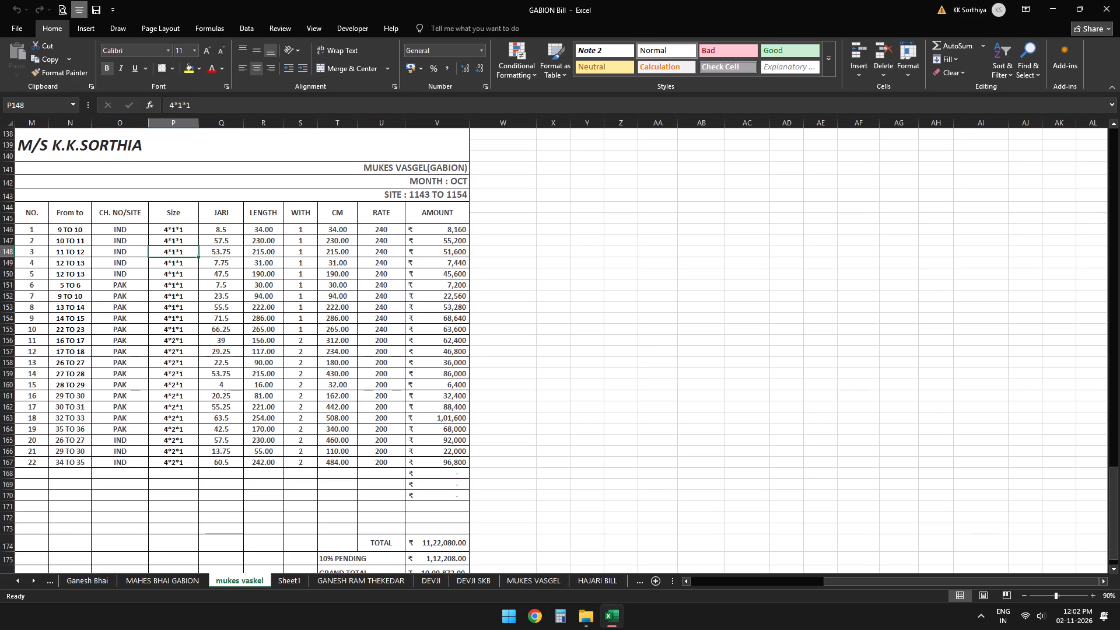
Open the Ganesh Bhai sheet and look through its April and August bills down to the Vigakot site bill.
left_click(111, 585)
scroll(887, 412, "down", 2)
scroll(887, 412, "up", 5)
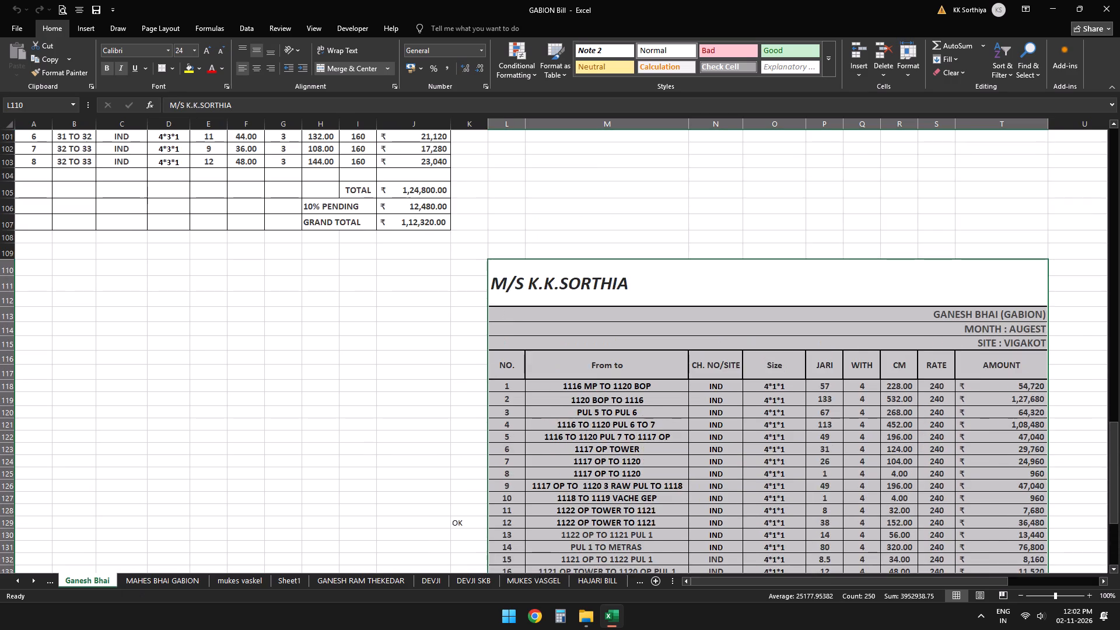
scroll(887, 412, "up", 11)
scroll(887, 412, "down", 3)
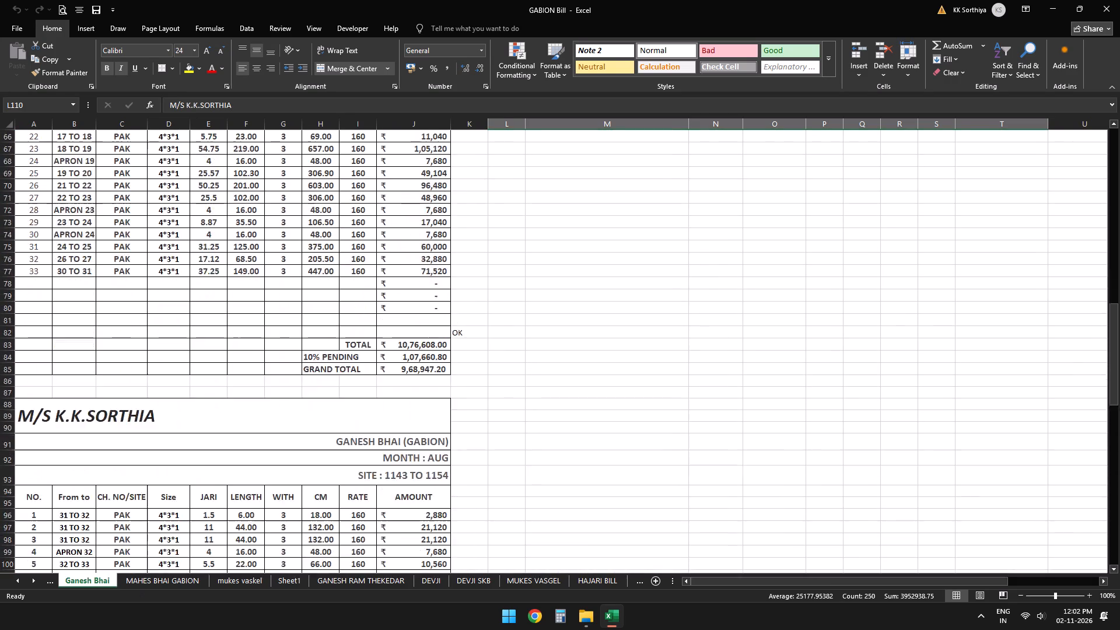
scroll(887, 412, "down", 12)
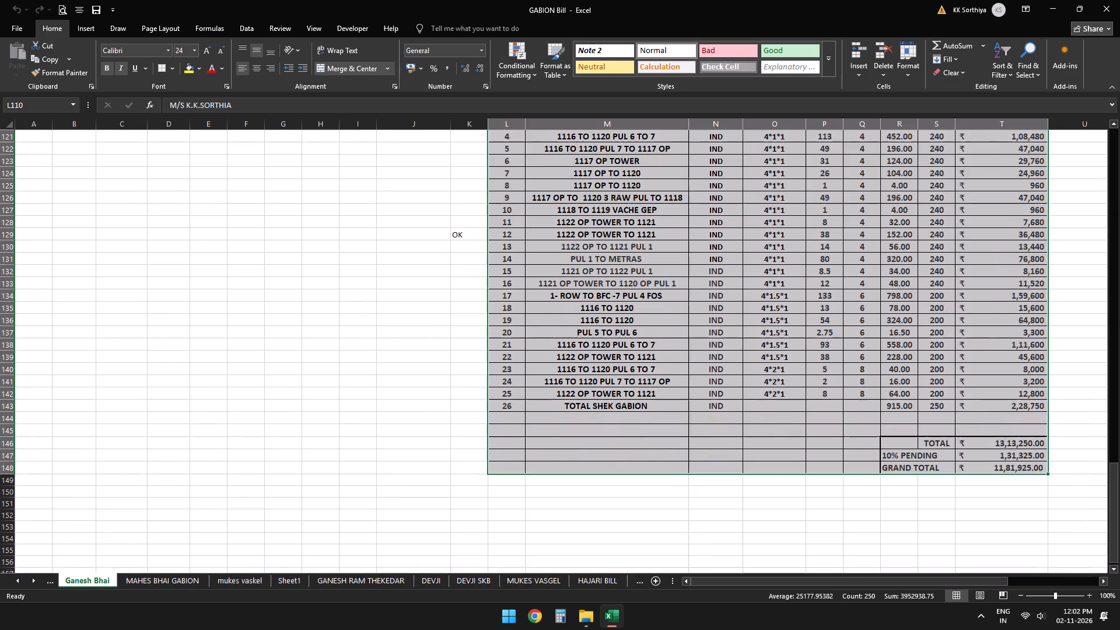
scroll(887, 412, "down", 1)
scroll(887, 412, "up", 4)
scroll(887, 412, "down", 3)
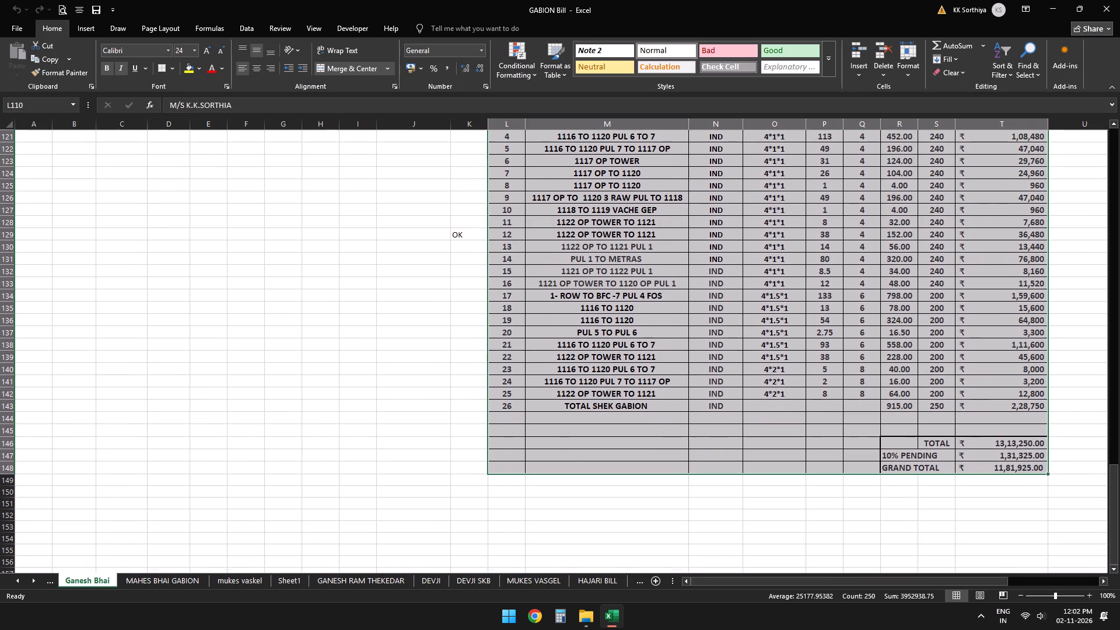
Copy the August Vigakot site bill (L110:T148) and paste it at cell L51, below the upper bill.
key("ctrl+c")
scroll(887, 412, "up", 6)
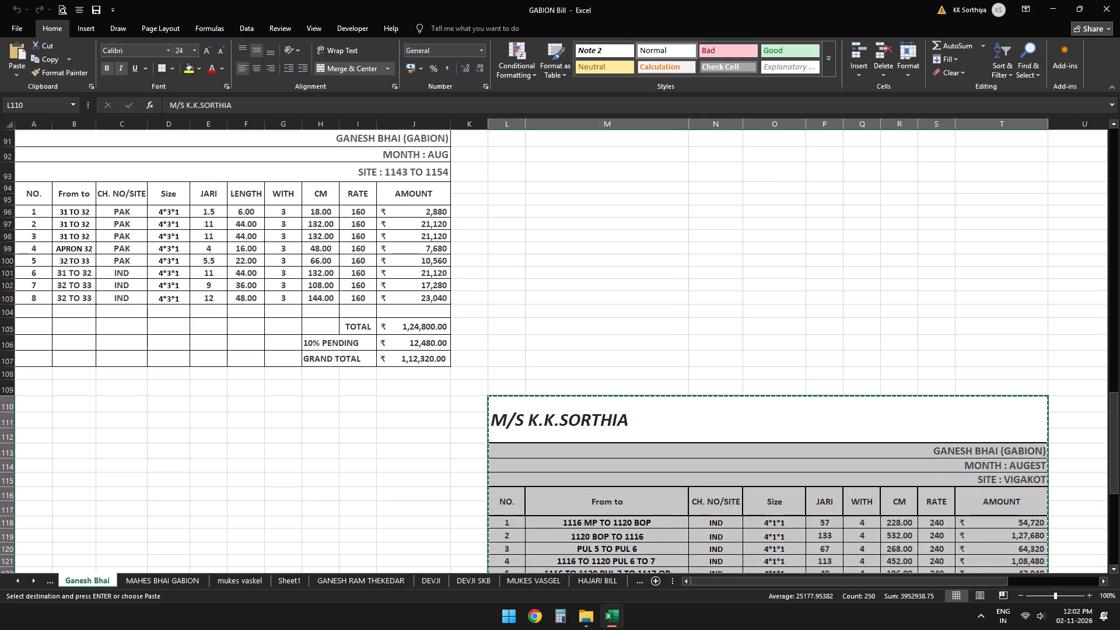
scroll(887, 412, "up", 11)
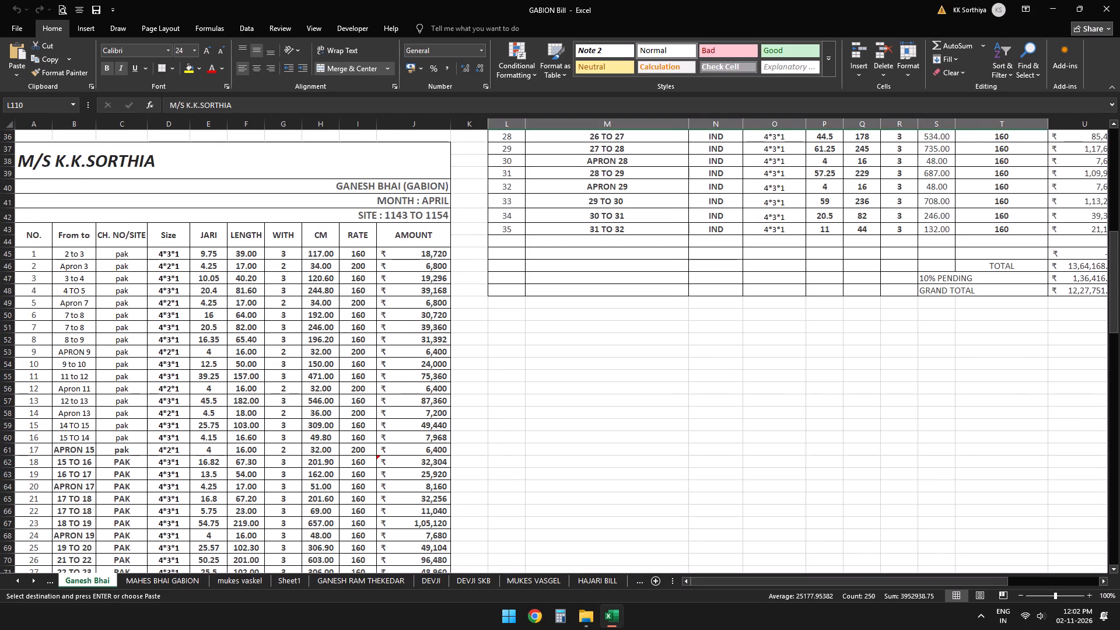
left_click(506, 325)
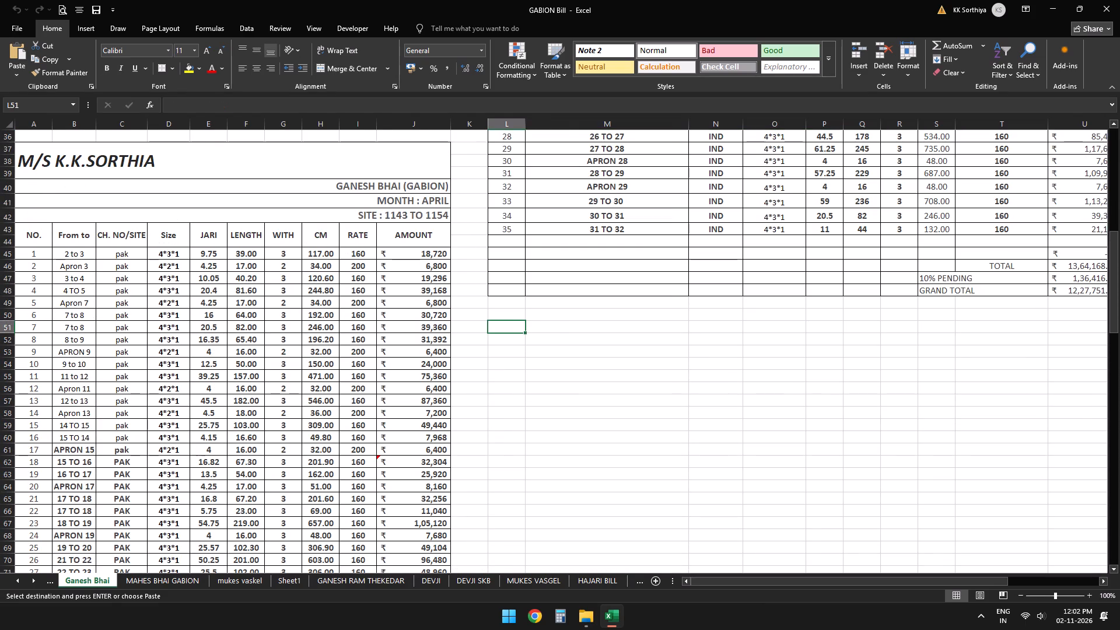
key("ctrl+v")
Delete the original August Vigakot bill block at L110:T148, shifting the cells up.
scroll(699, 401, "down", 5)
scroll(699, 401, "up", 1)
scroll(699, 401, "down", 1)
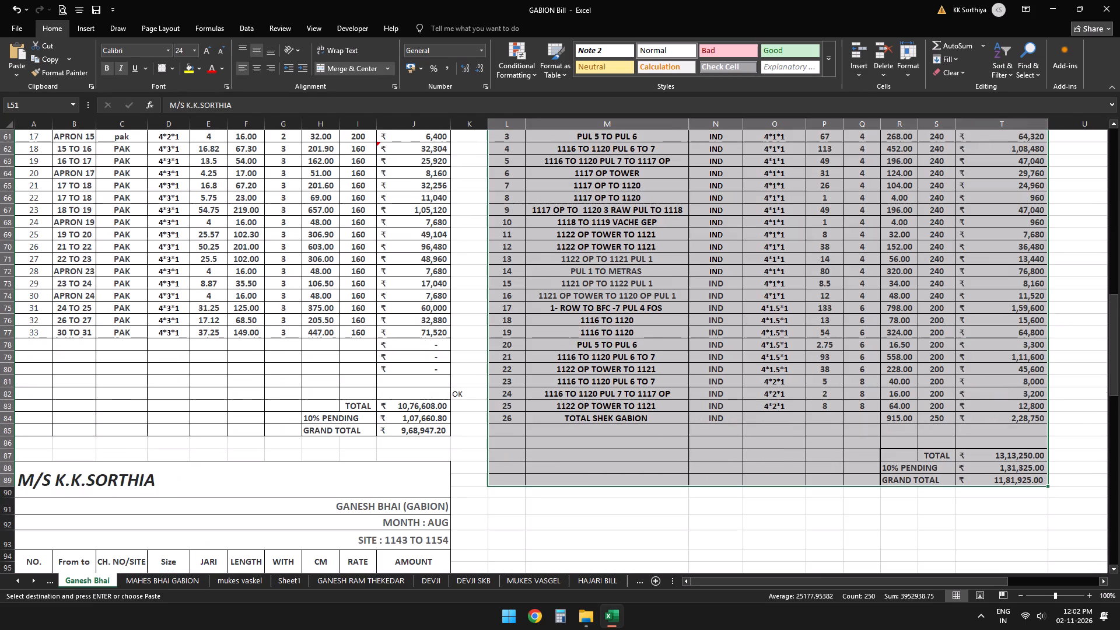
scroll(699, 401, "down", 10)
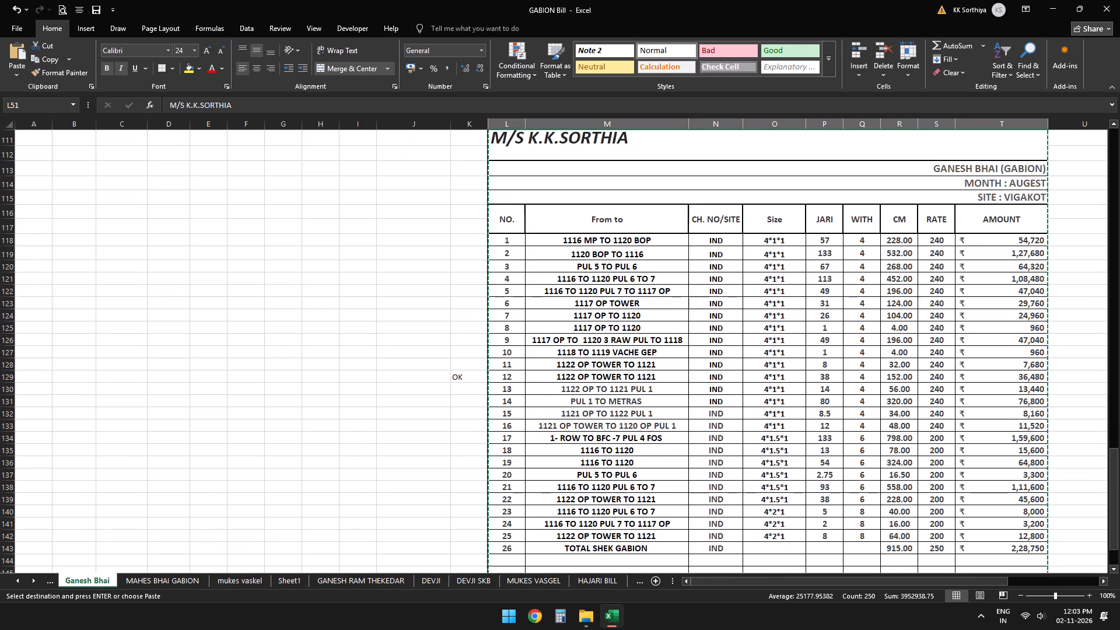
scroll(689, 387, "up", 2)
left_click_drag(519, 274, 695, 629)
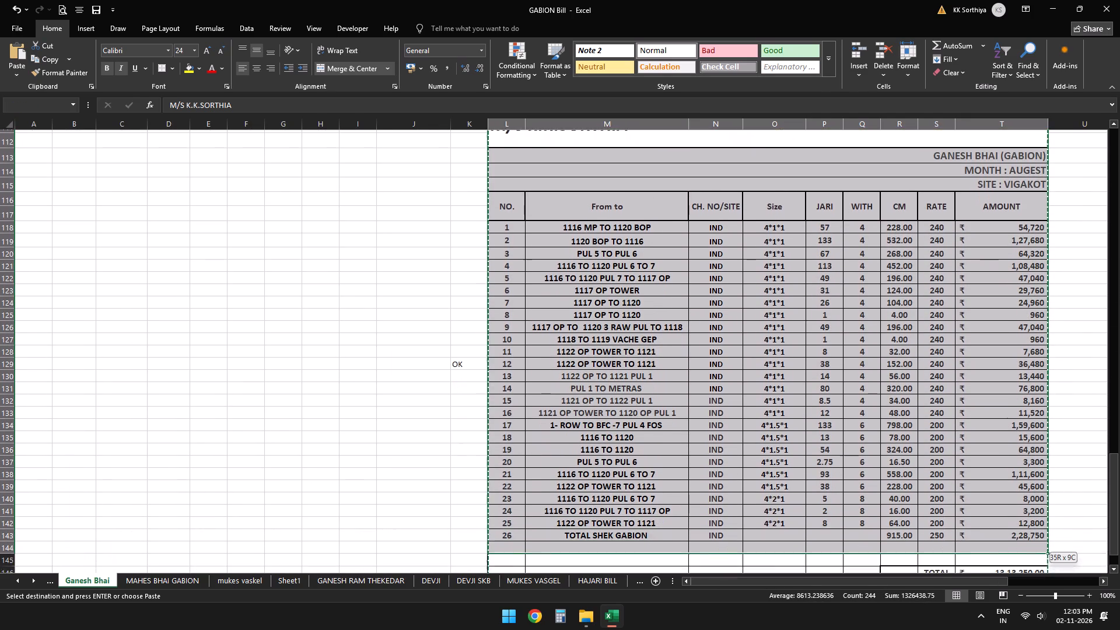
left_click_drag(695, 629, 680, 554)
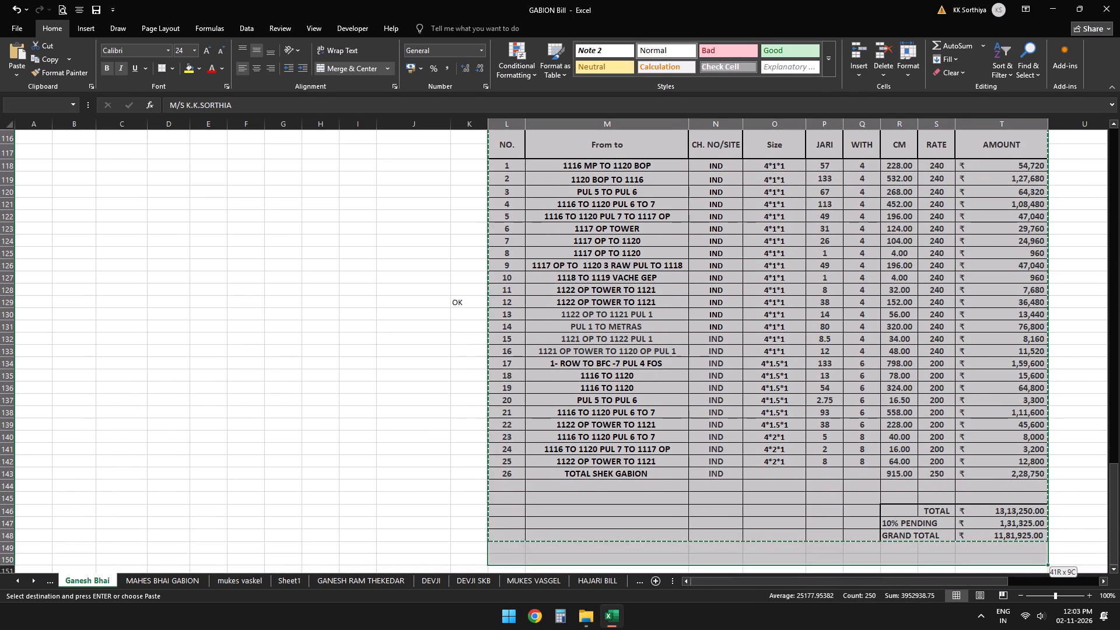
left_click_drag(680, 554, 681, 530)
left_click(681, 530)
scroll(664, 312, "up", 3)
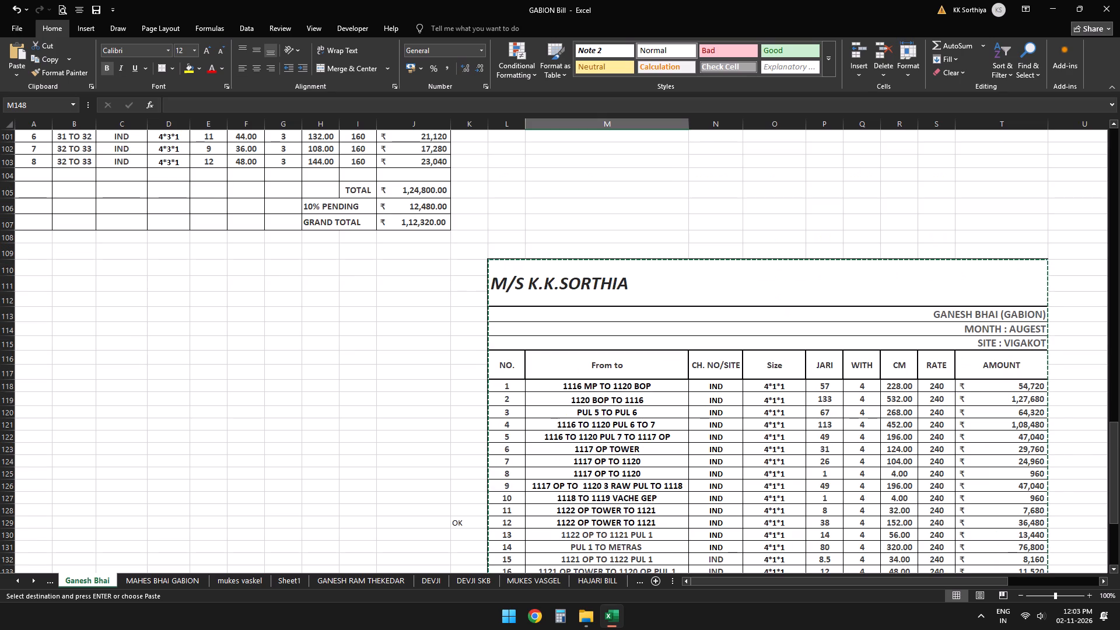
left_click(545, 281)
key("shift+Down")
key("shift+Down")
key("shift+Down")
key("shift+Down")
key("shift+Down")
key("shift+Down")
key("shift+Down")
key("shift+Down")
key("shift+Down")
key("shift+Down")
key("shift+Down")
key("shift+Down")
key("shift+Down")
key("shift+Down")
key("shift+Down")
key("shift+Down")
key("shift+Down")
key("shift+Down")
key("shift+Down")
key("shift+Down")
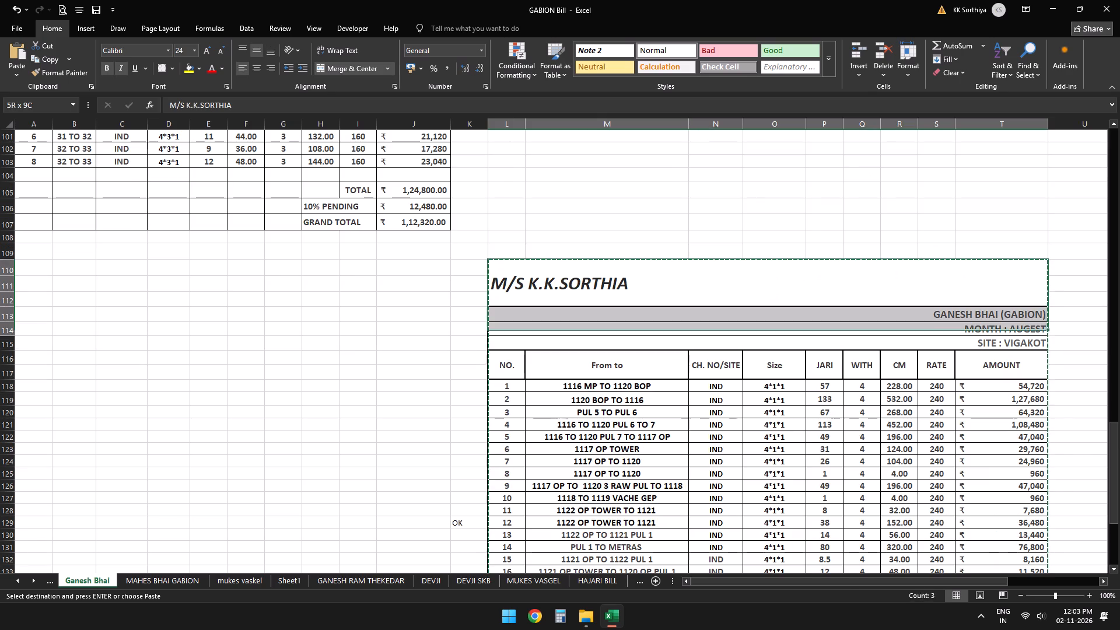
key("shift+Up")
key("shift+Up")
key("shift+Up")
key("shift+Up")
key("shift+Up")
key("shift+Up")
key("shift+Up")
key("shift+Up")
key("shift+Up")
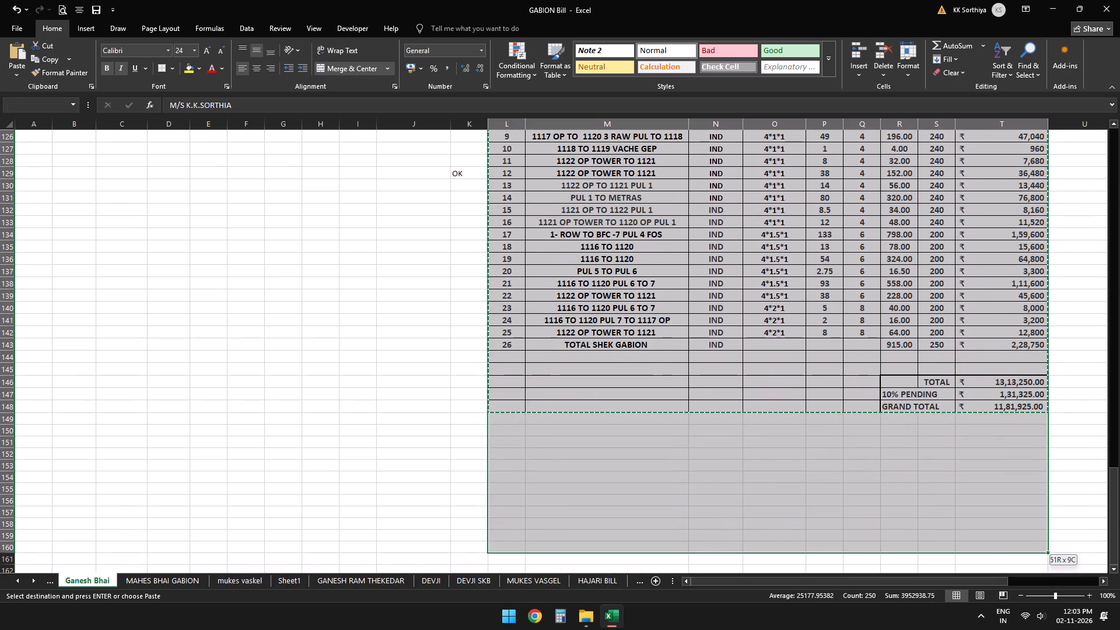
key("shift+Up")
key("shift+Up")
key("shift+Up")
key("shift+Up")
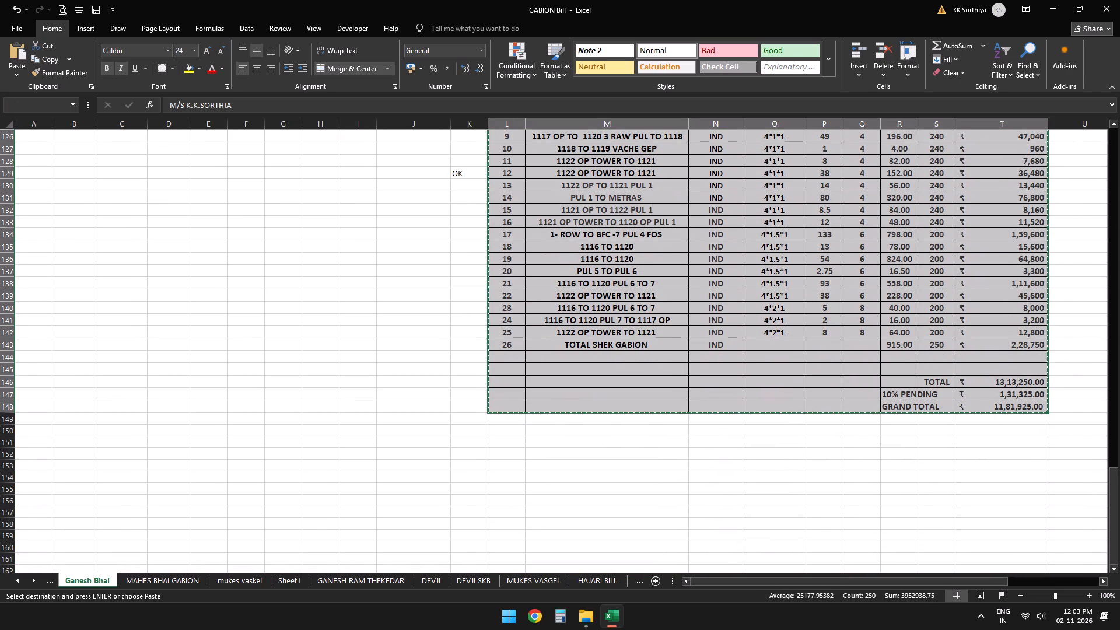
right_click(763, 240)
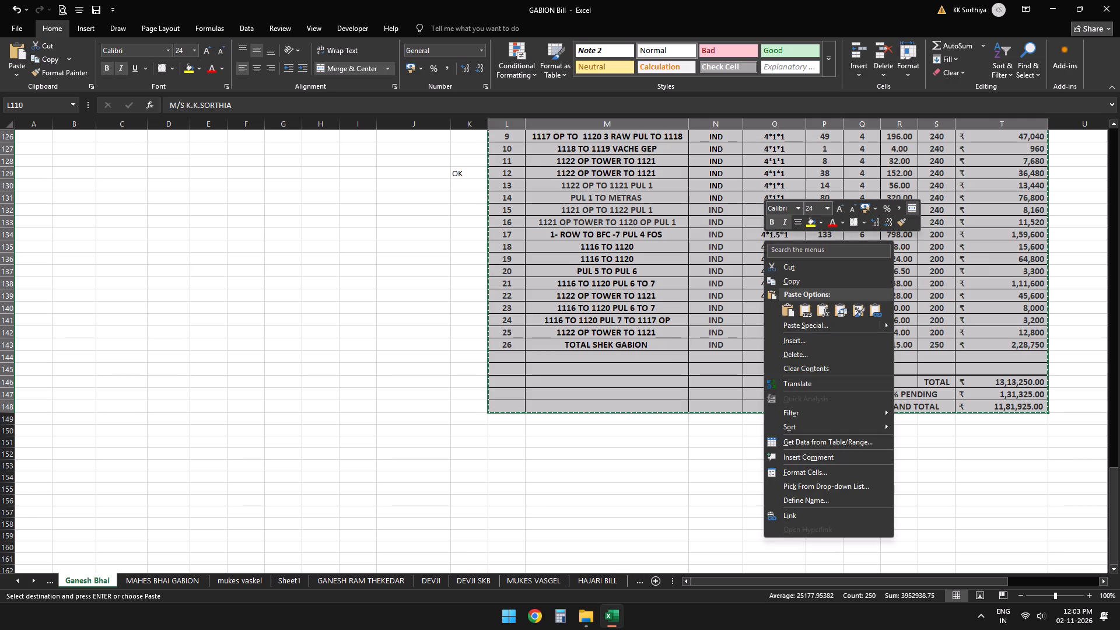
left_click(815, 359)
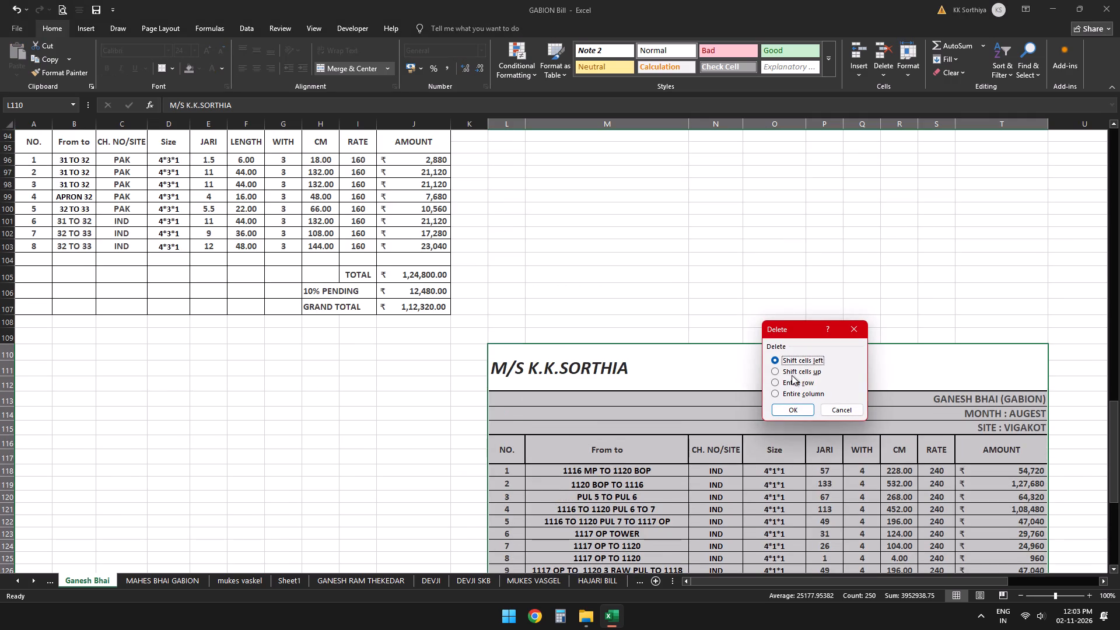
left_click(792, 373)
left_click(795, 404)
scroll(653, 360, "down", 2)
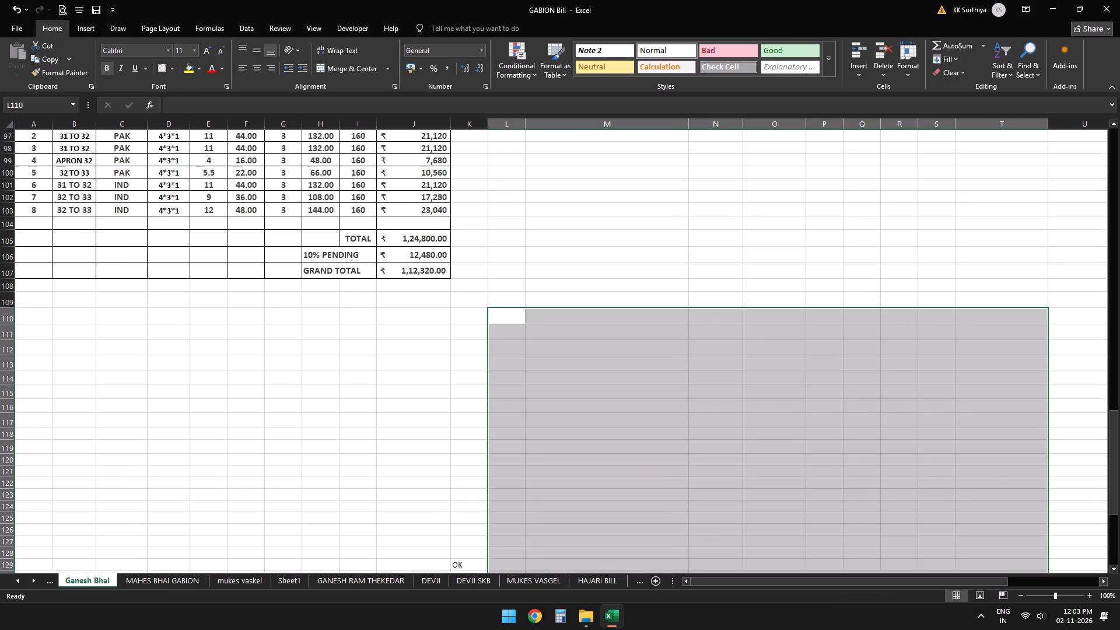
Select cell A110 below the August bill for site 1143 to 1154 and save the workbook.
left_click(34, 234)
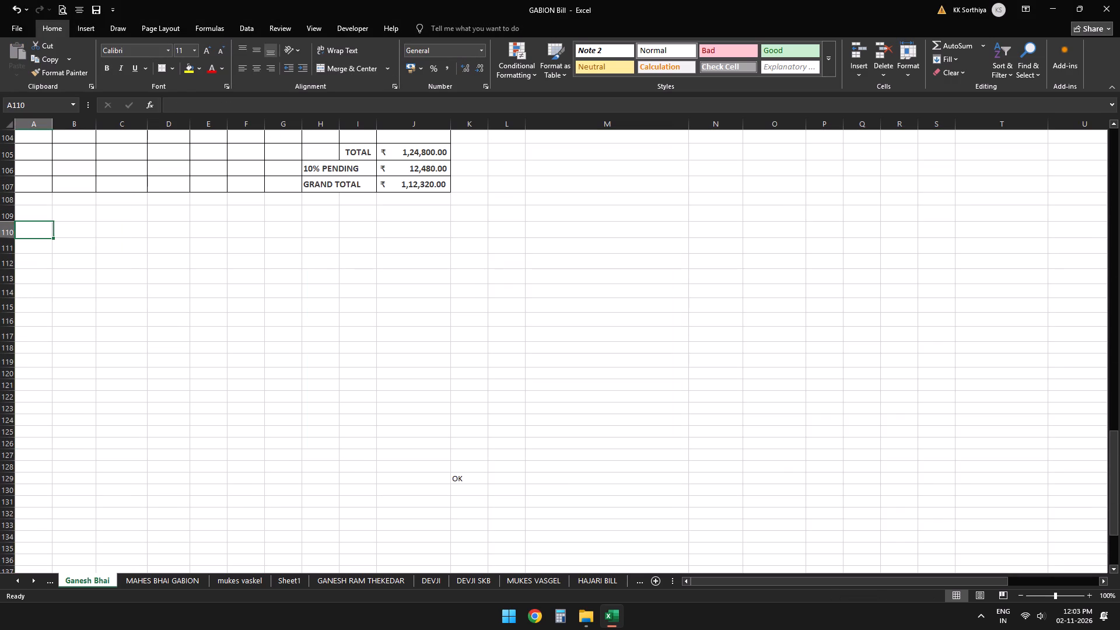
key("ctrl+s")
Clear the stray "OK" note from cell K129 on the Ganesh Bhai sheet.
scroll(328, 263, "down", 1)
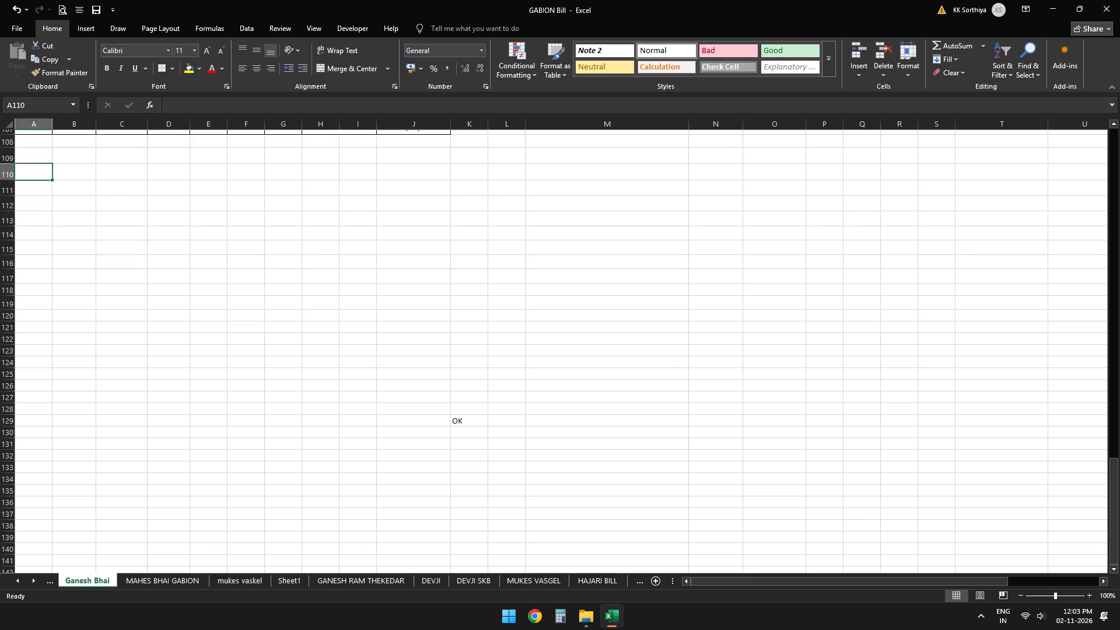
scroll(328, 263, "up", 3)
scroll(333, 276, "down", 4)
left_click_drag(446, 328, 453, 328)
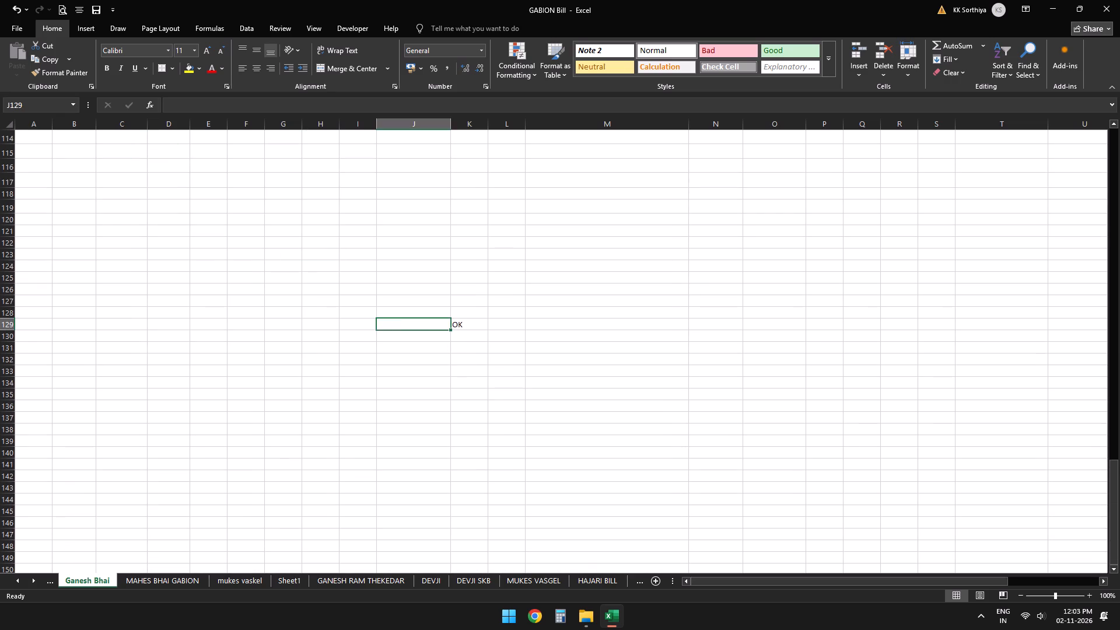
left_click(459, 326)
key("Delete")
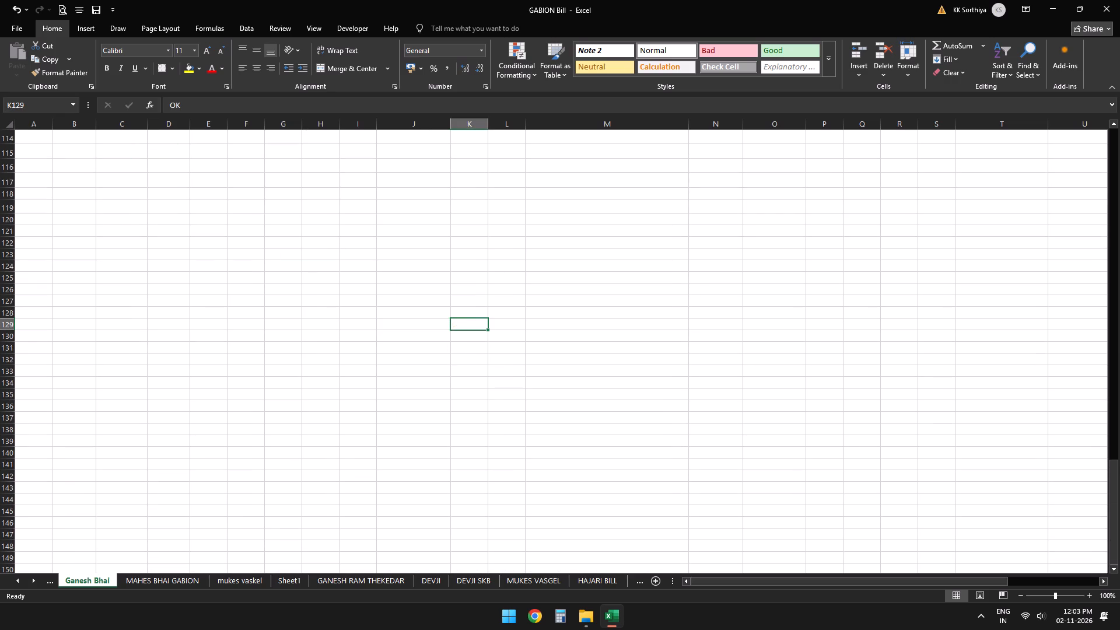
scroll(531, 380, "up", 4)
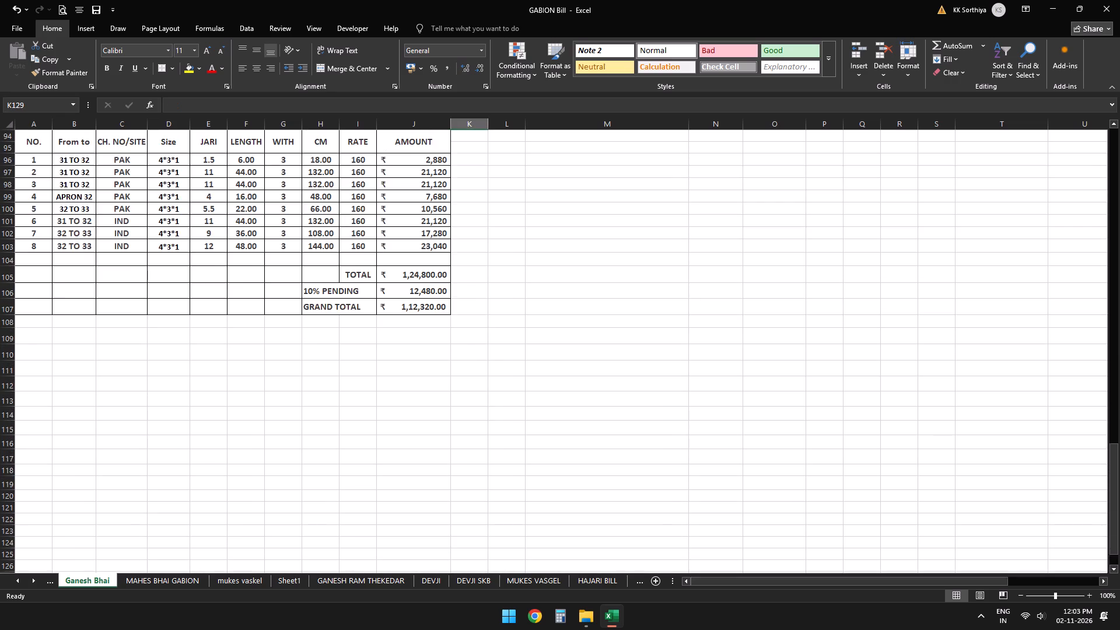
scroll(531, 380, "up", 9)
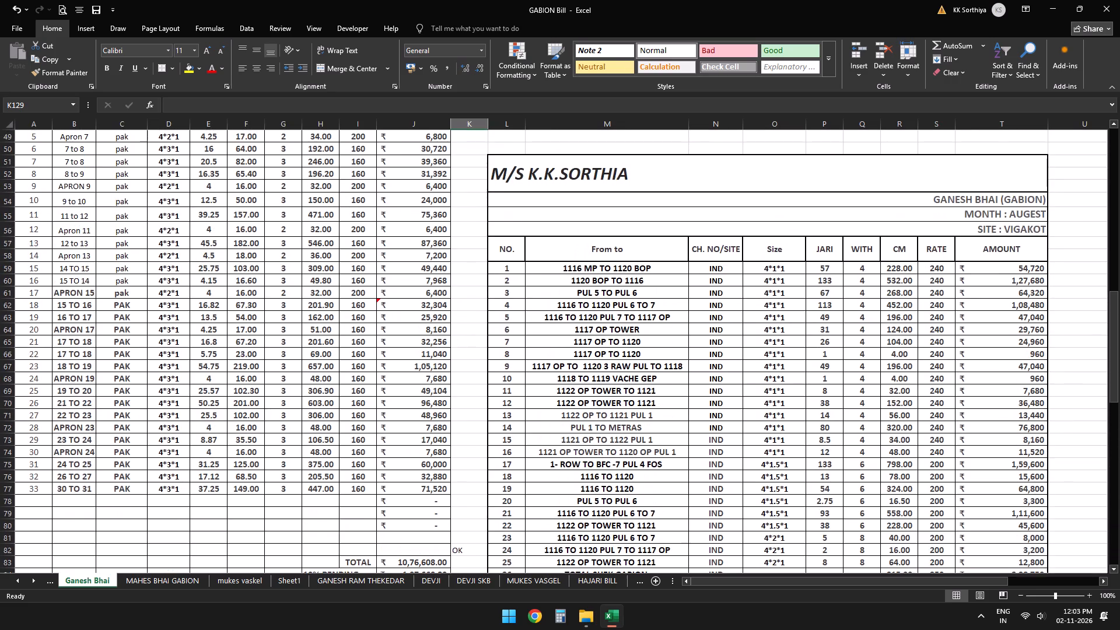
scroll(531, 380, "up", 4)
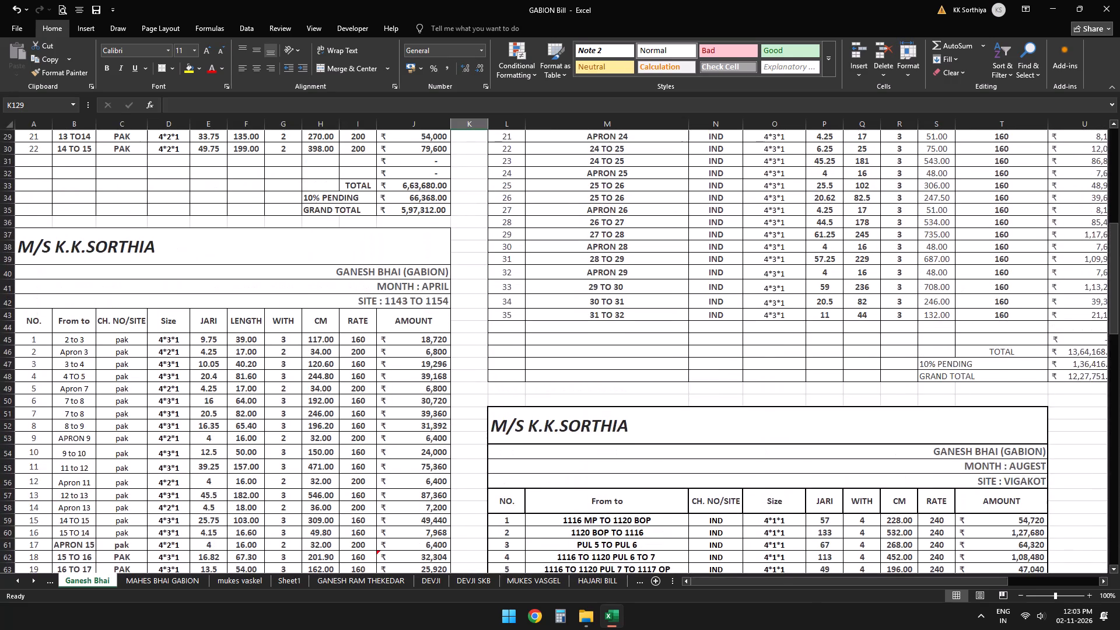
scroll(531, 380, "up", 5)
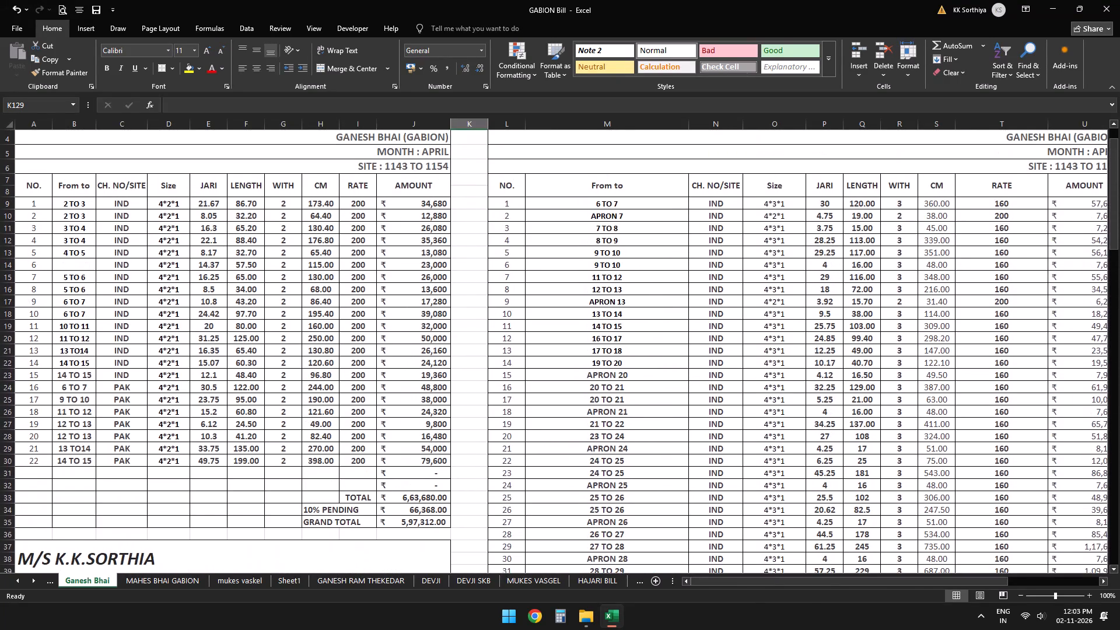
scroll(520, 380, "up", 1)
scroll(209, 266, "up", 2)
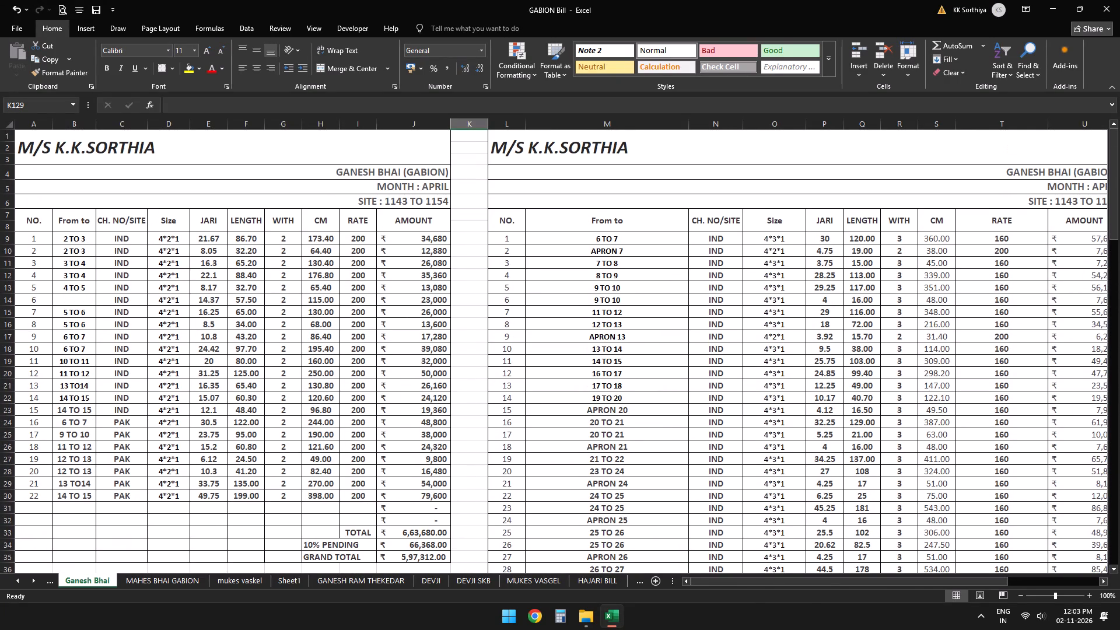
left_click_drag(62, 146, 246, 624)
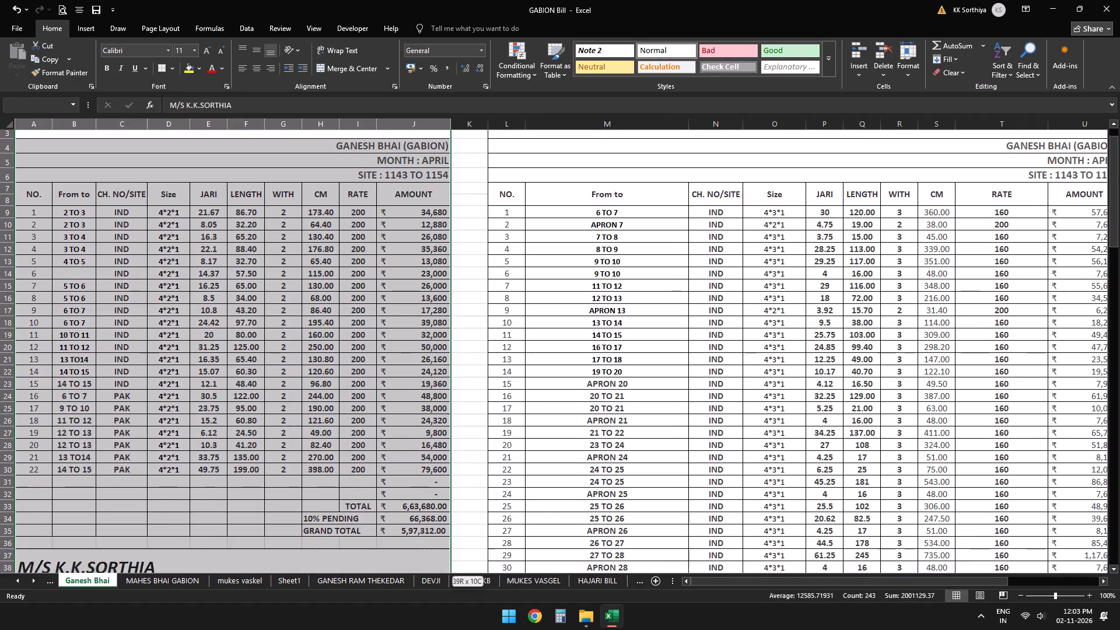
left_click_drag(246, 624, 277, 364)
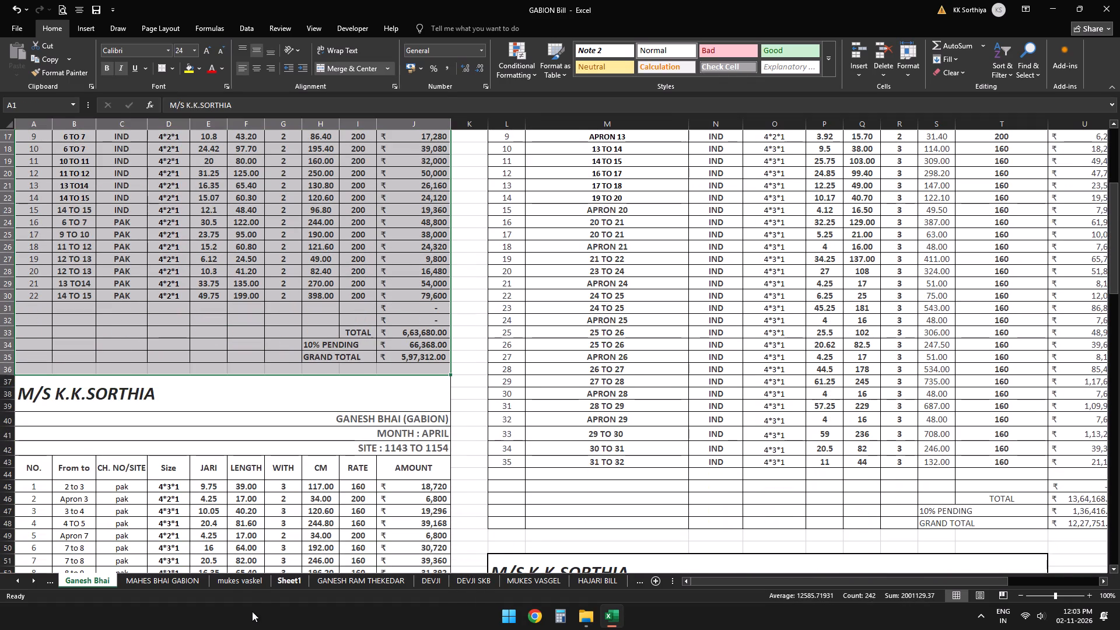
Copy the October bill block M138:V176 from the contractor sheet preceding Sheet1 and paste it at cell A110 of the Ganesh Bhai sheet.
left_click(241, 587)
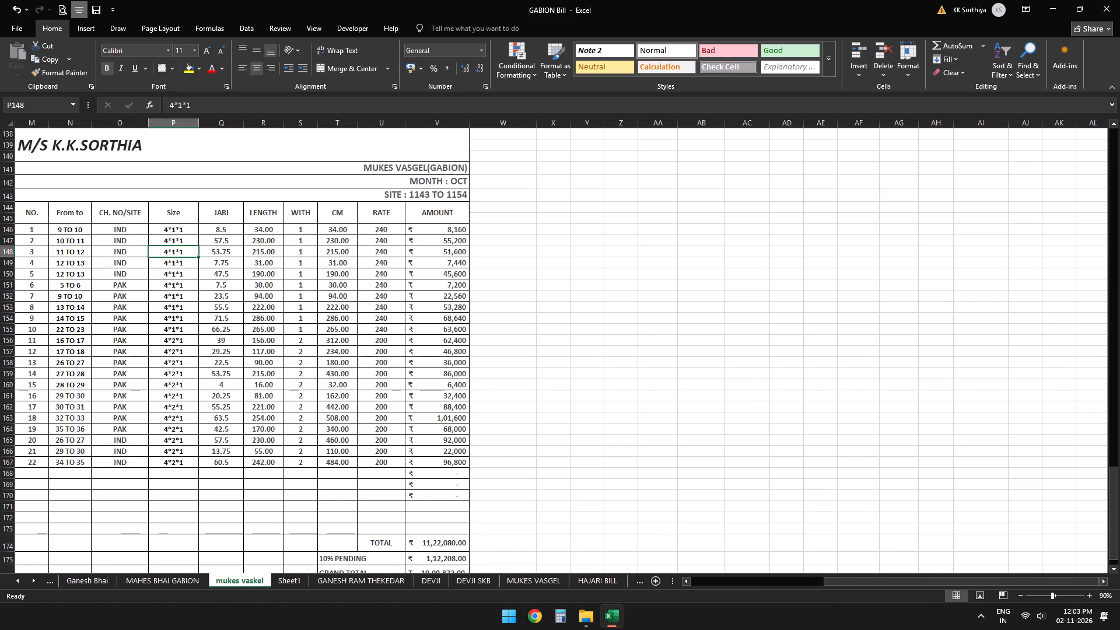
scroll(53, 147, "up", 1)
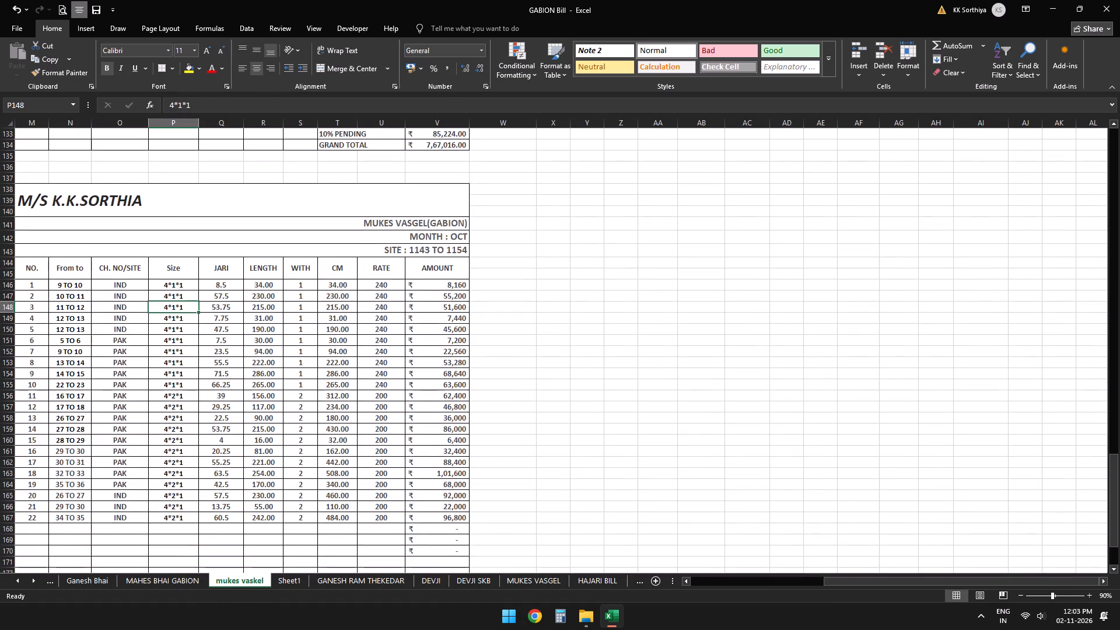
left_click_drag(56, 205, 320, 567)
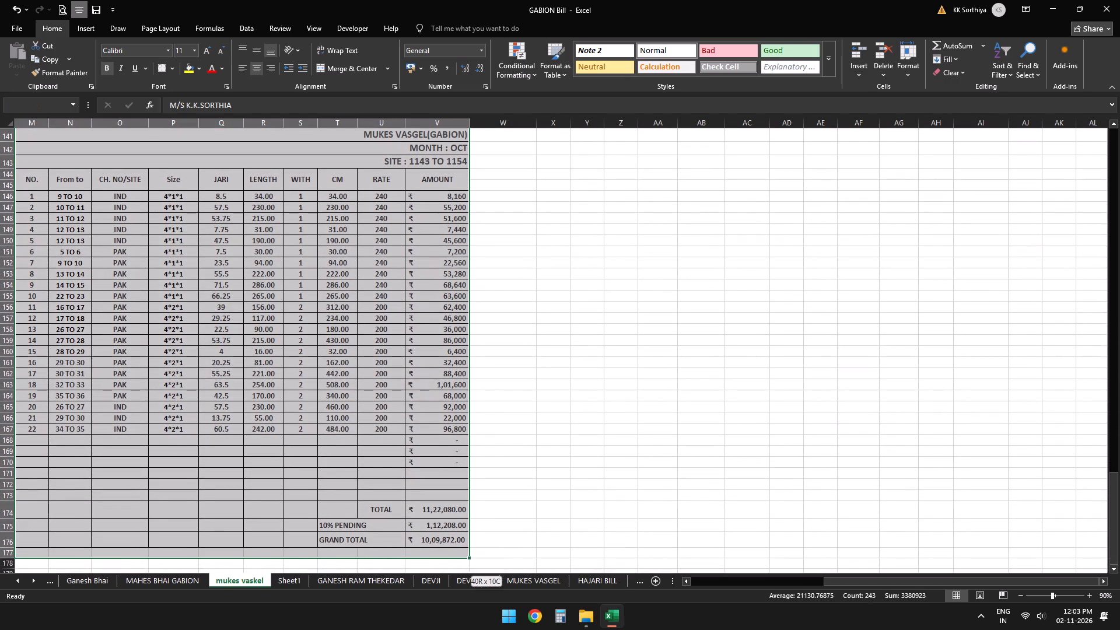
left_click_drag(320, 567, 322, 541)
left_click(322, 541)
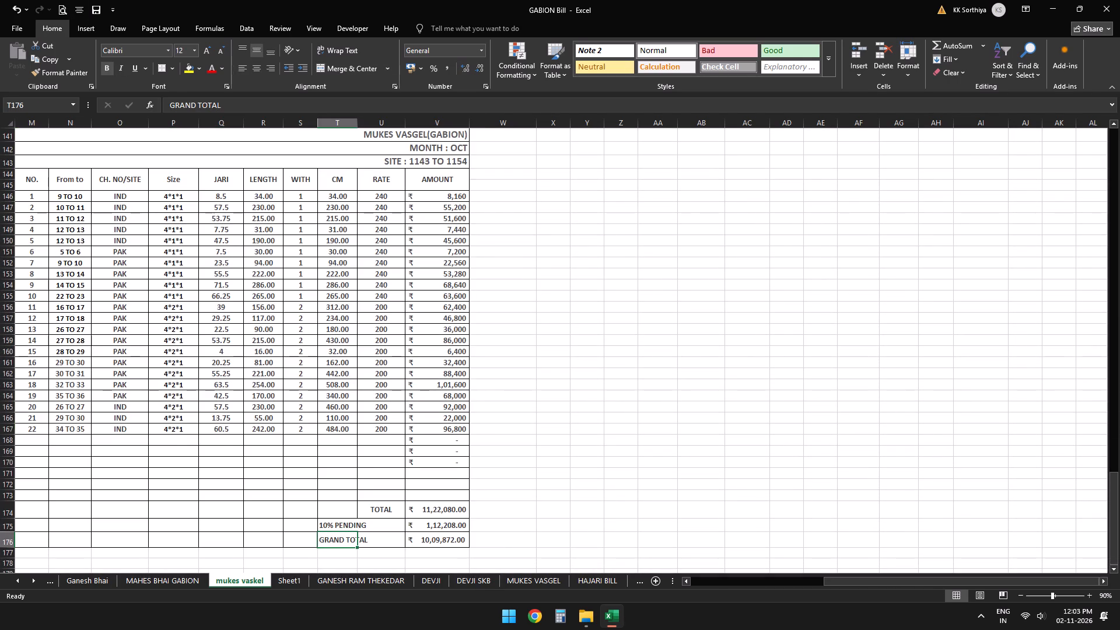
scroll(328, 534, "up", 1)
left_click_drag(77, 165, 200, 601)
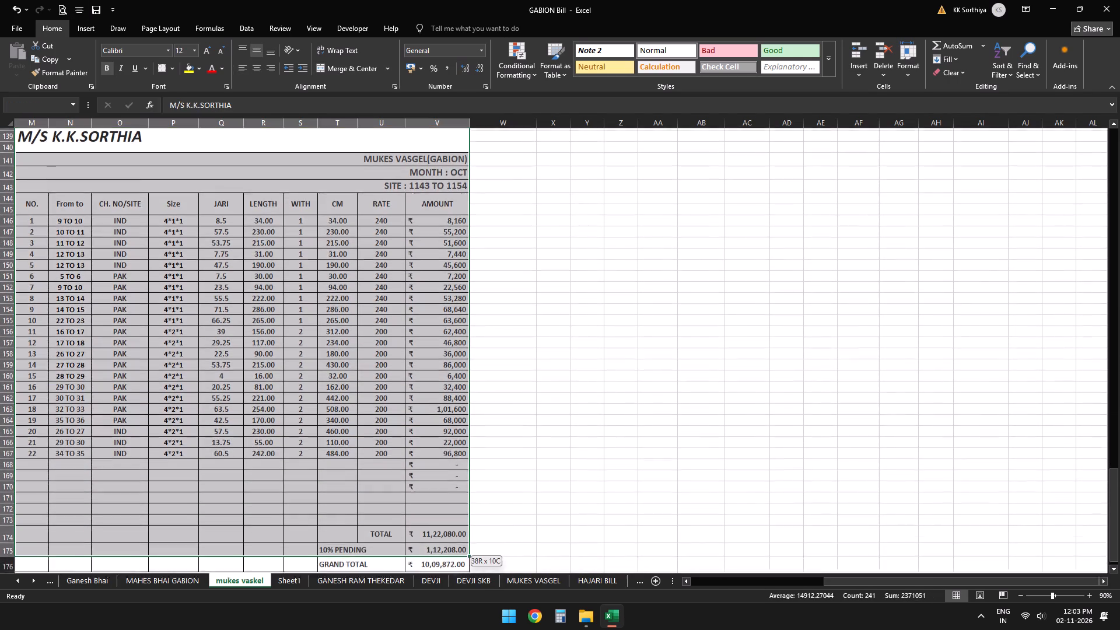
left_click_drag(200, 601, 201, 542)
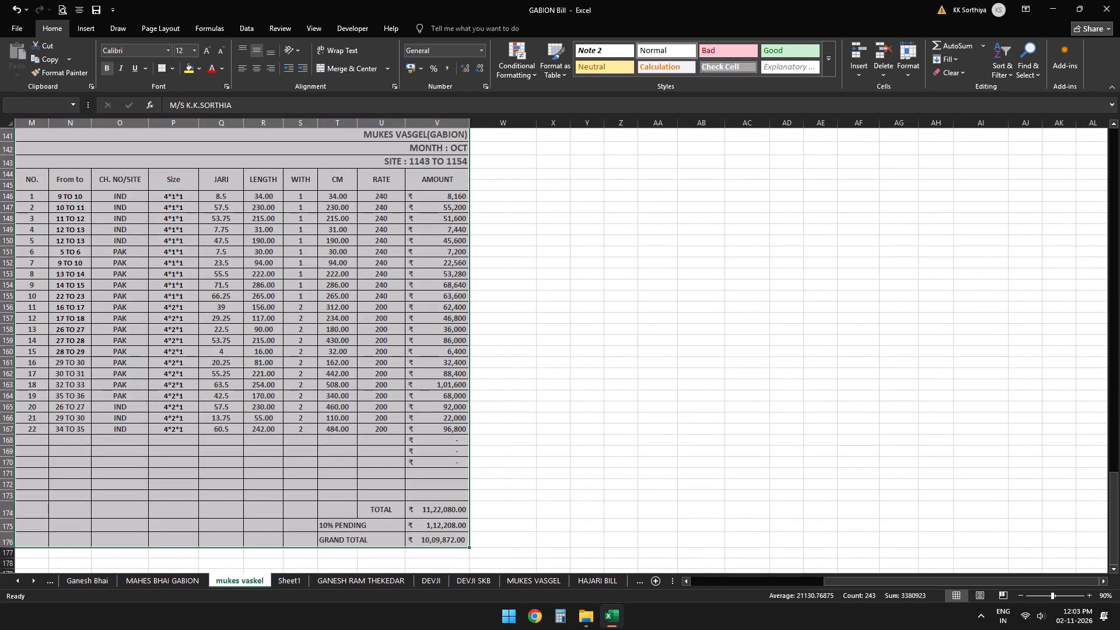
key("ctrl+c")
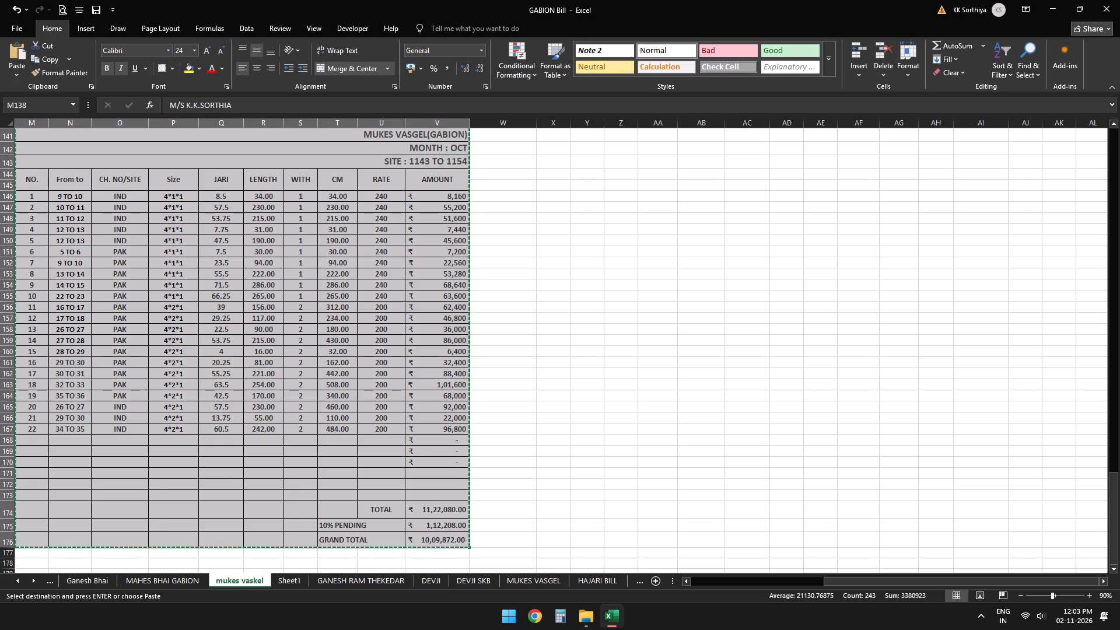
left_click(87, 582)
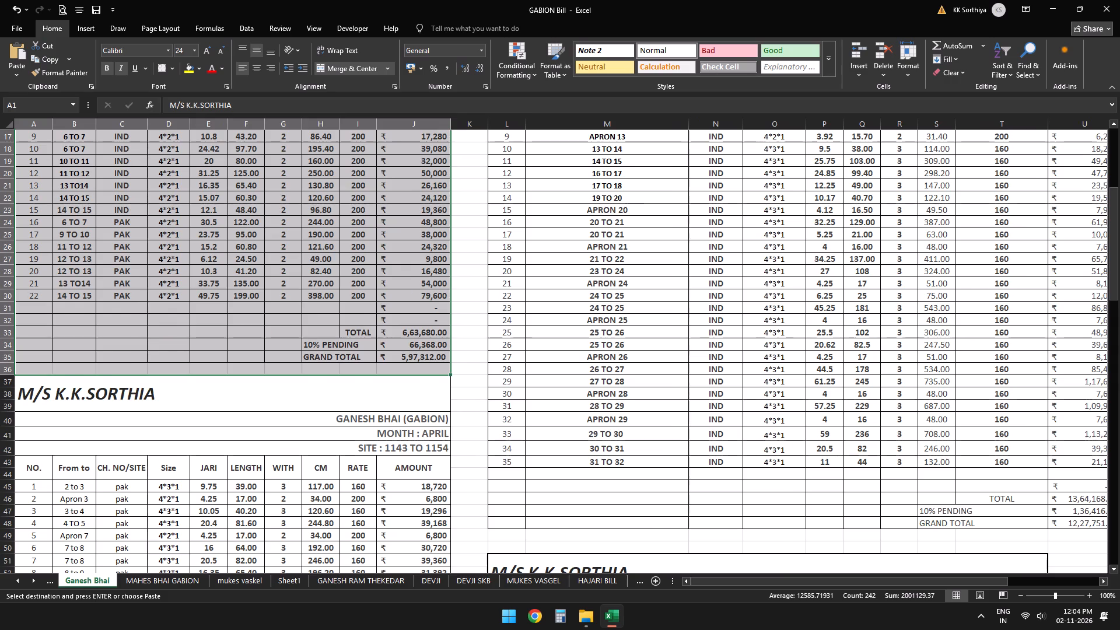
scroll(341, 422, "down", 16)
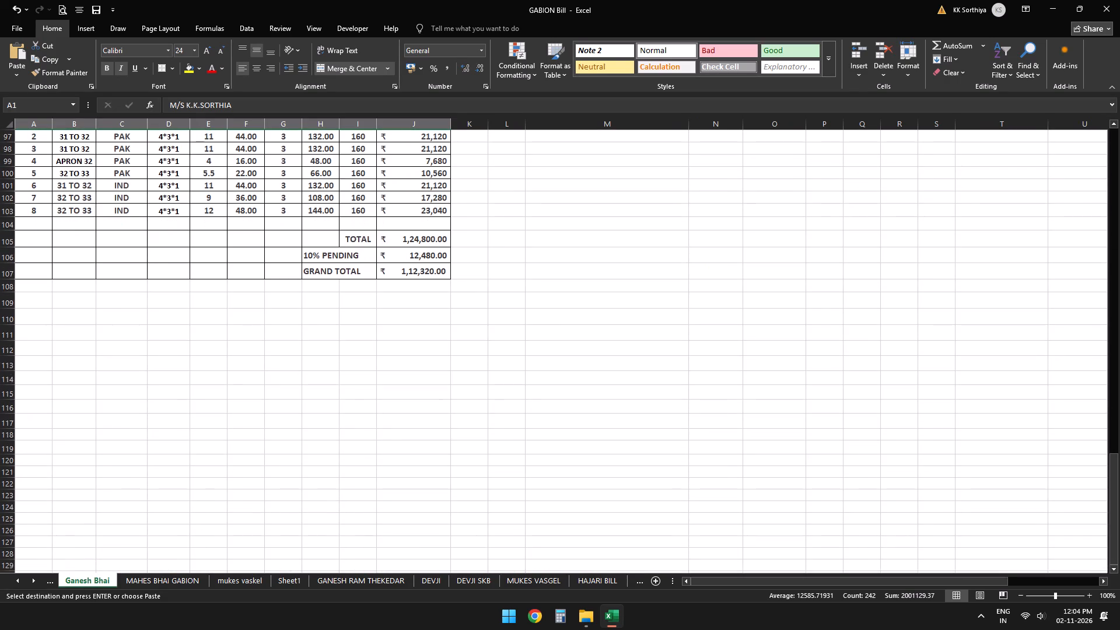
left_click(34, 320)
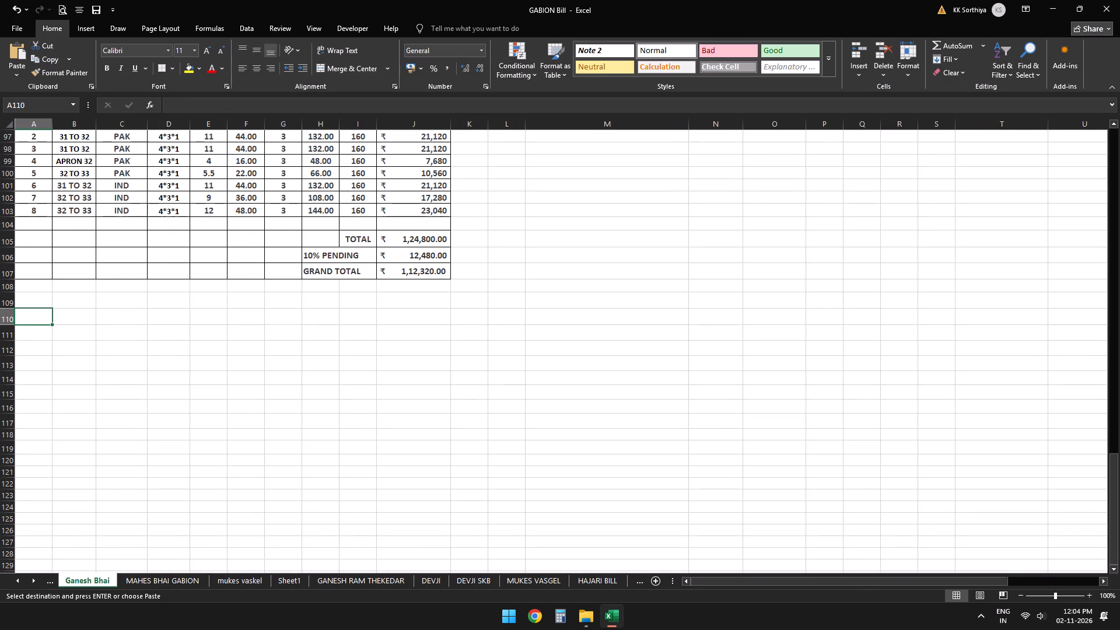
key("ctrl+v")
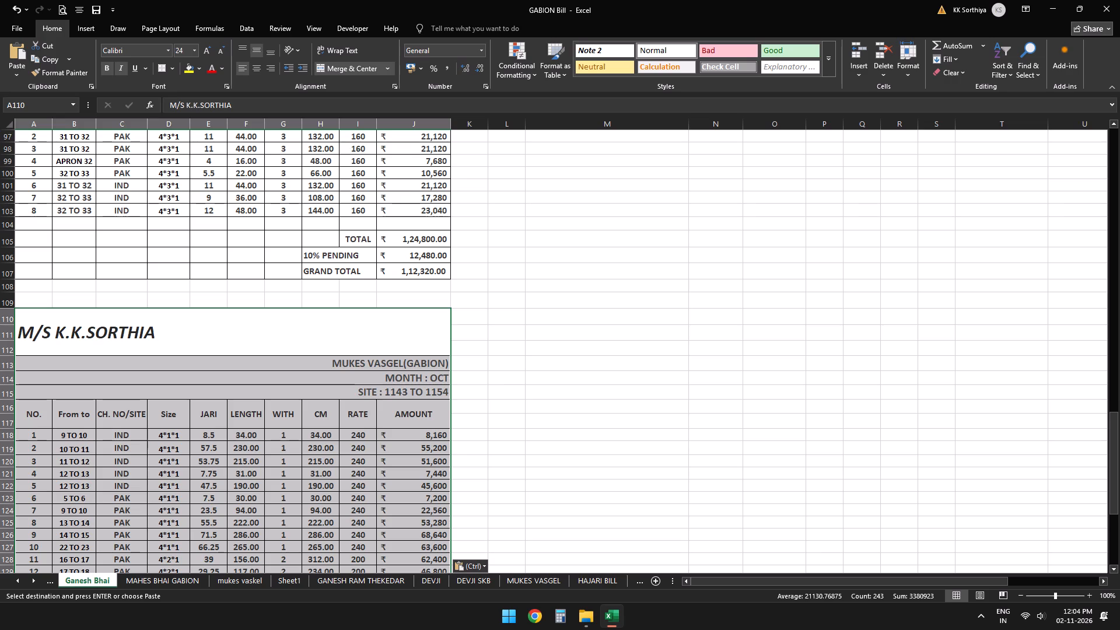
scroll(376, 412, "down", 4)
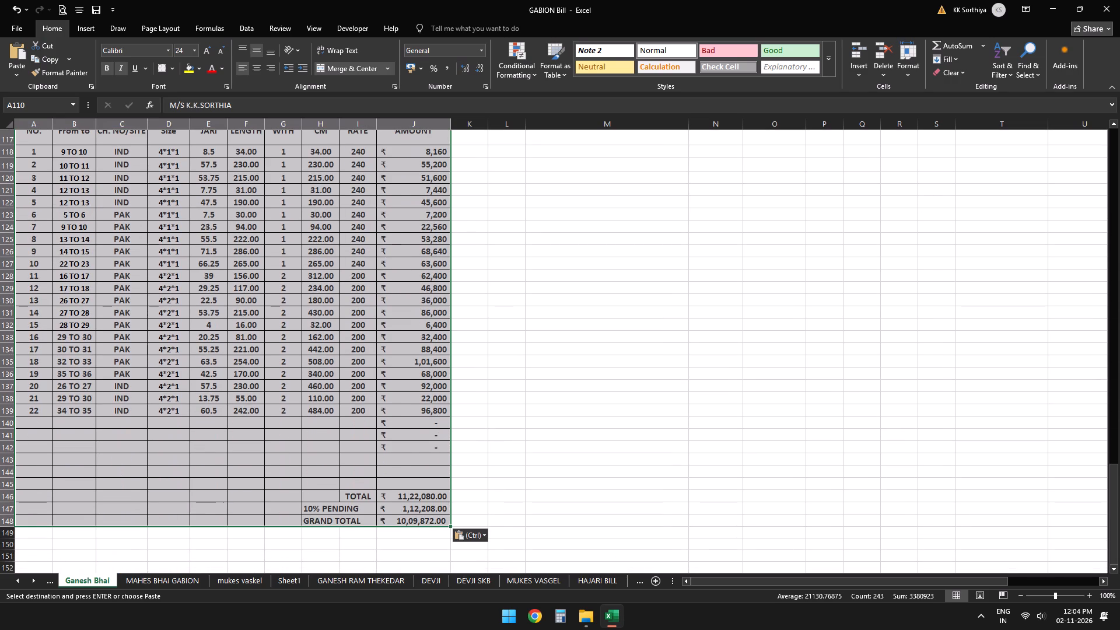
Change the contractor heading in cell A113 of the pasted October bill to "GANES BHAI (GABION)".
scroll(125, 392, "up", 1)
left_click(80, 222)
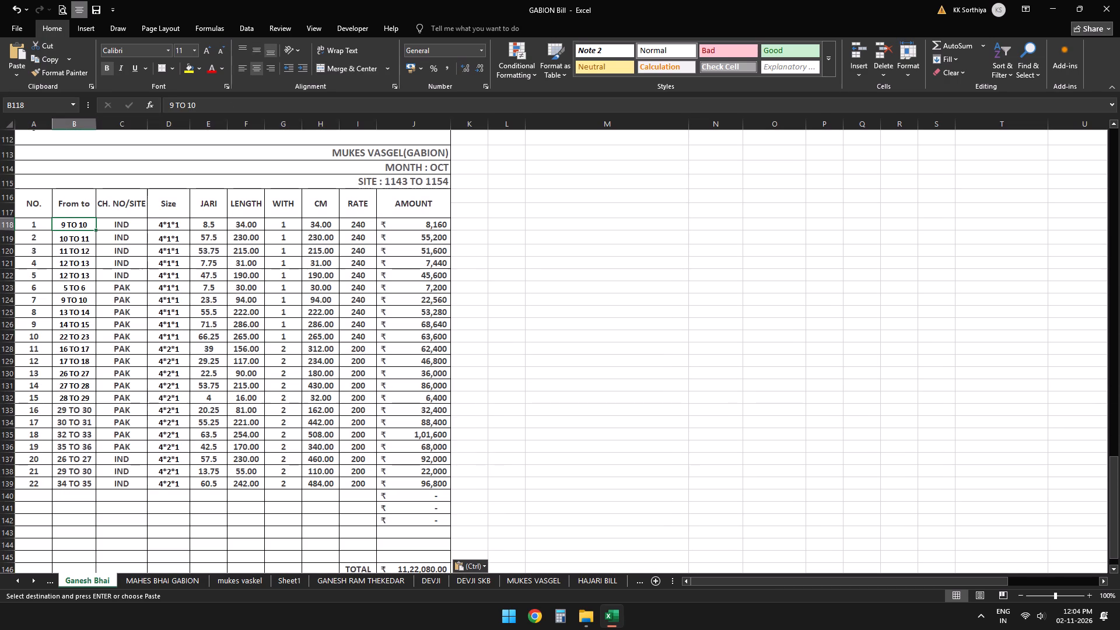
left_click(391, 144)
left_click(387, 153)
left_click(215, 100)
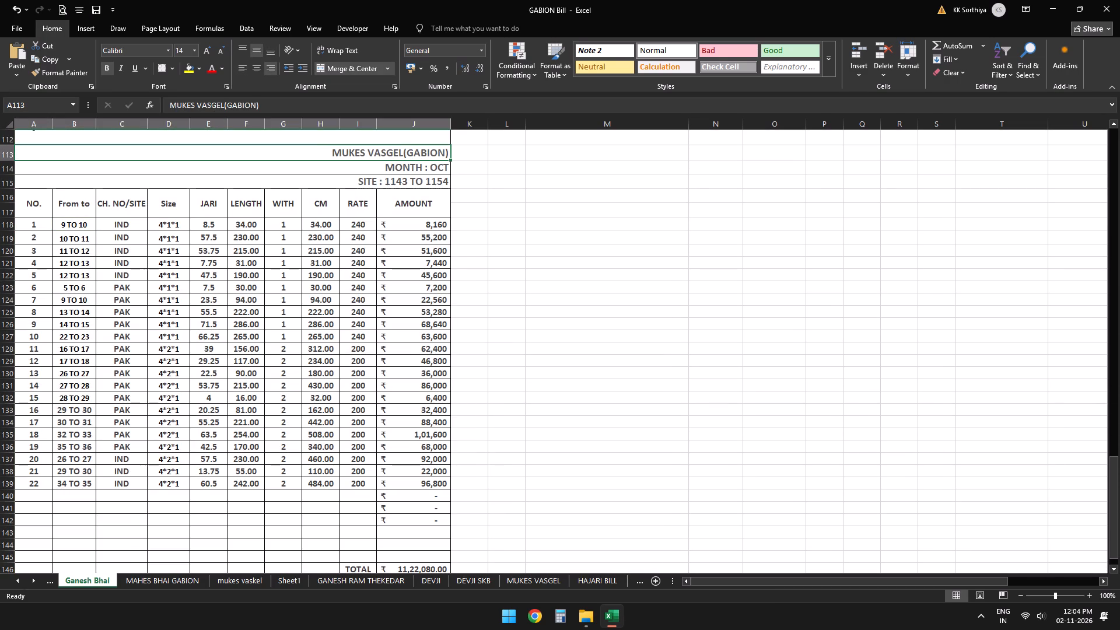
left_click(219, 103)
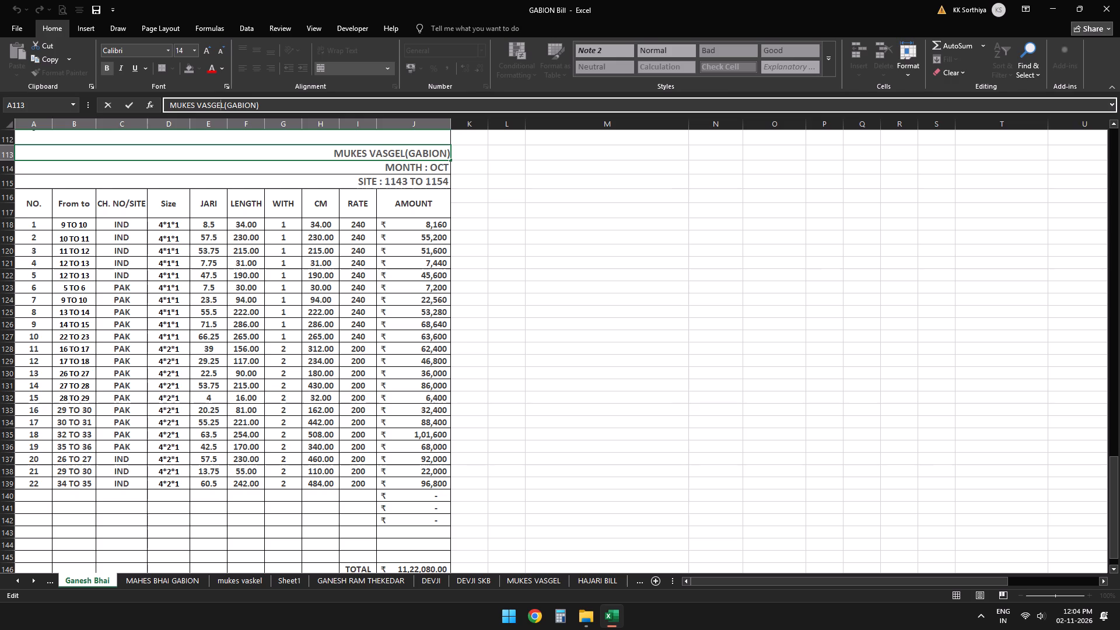
key("Right")
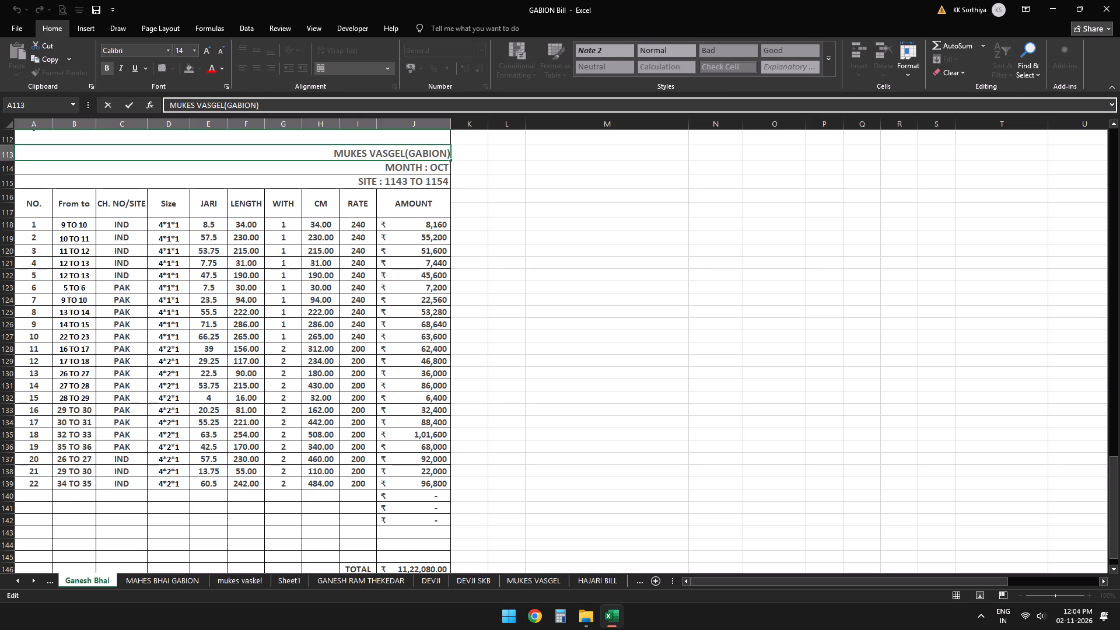
key("space")
key("BackSpace")
key("BackSpace")
key("BackSpace")
key("BackSpace")
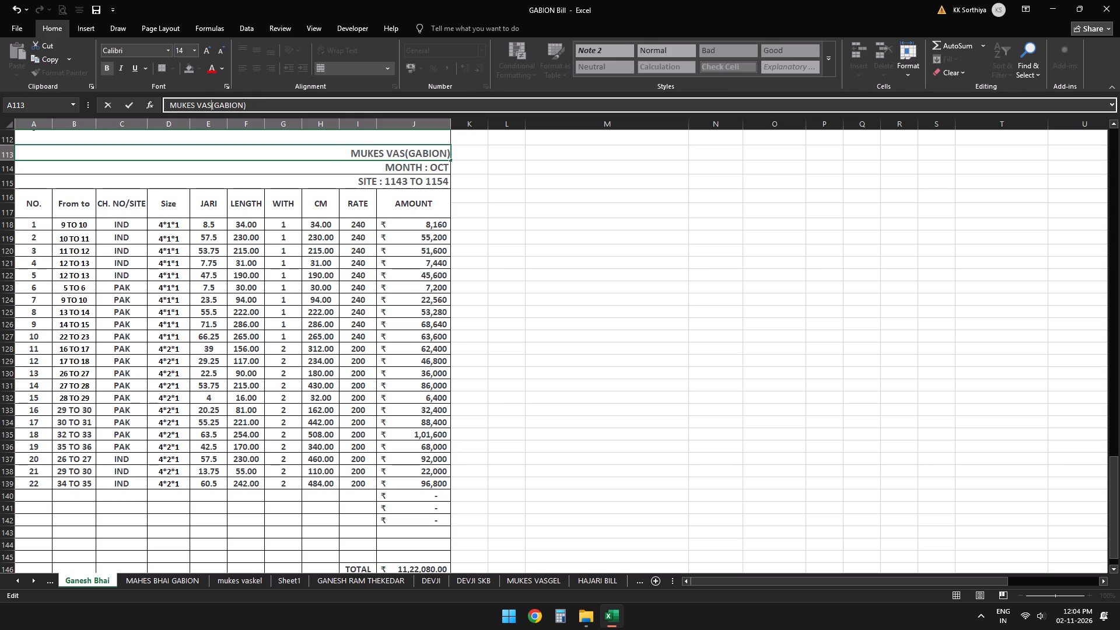
key("BackSpace")
key("BackSpace")
key("BackSpace")
key("BackSpace")
key("BackSpace")
key("BackSpace")
key("BackSpace")
key("BackSpace")
key("BackSpace")
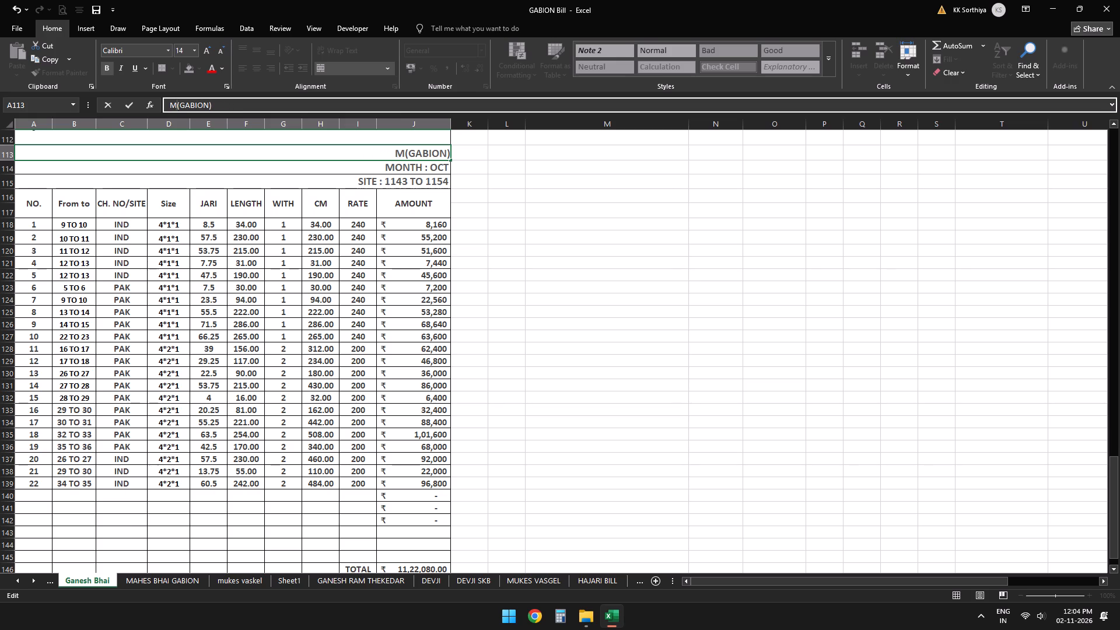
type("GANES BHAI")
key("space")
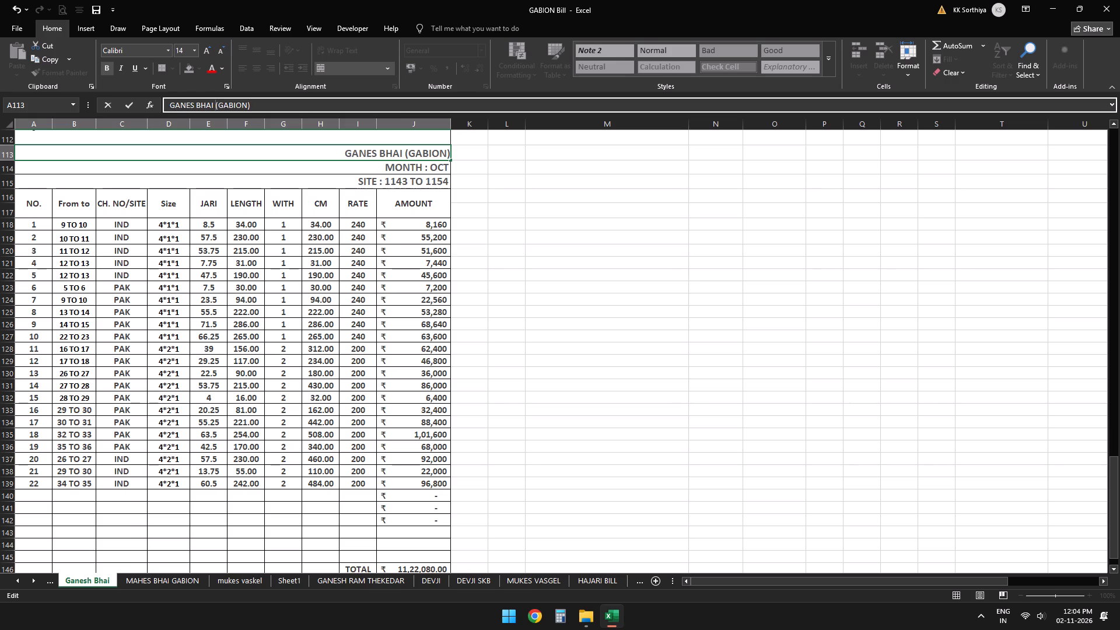
left_click(52, 230)
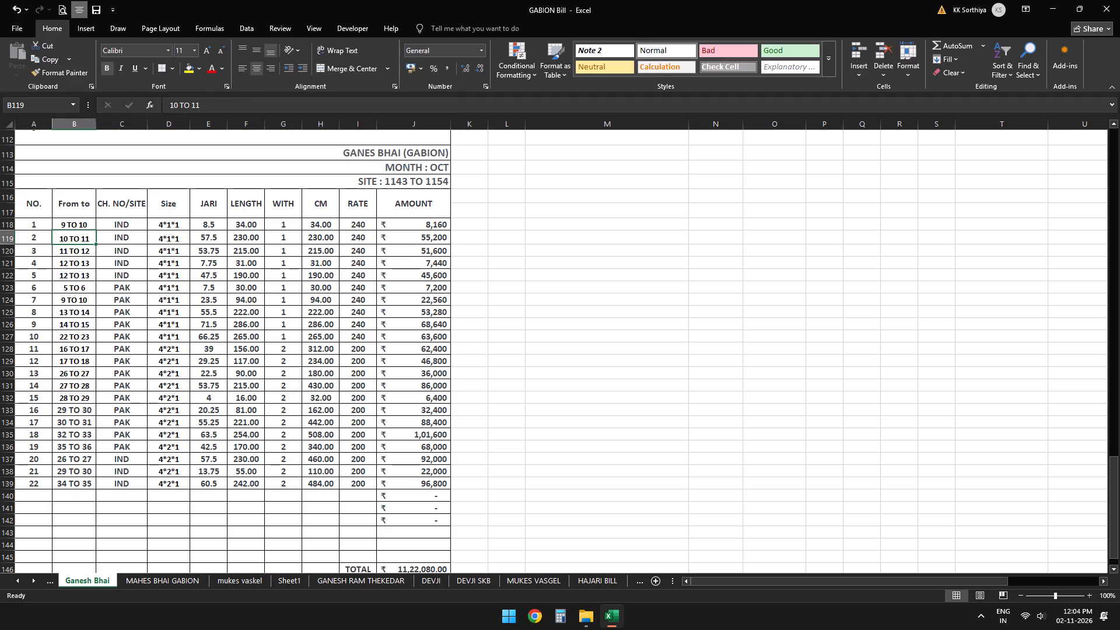
Clear the From to, CH. NO/SITE, Size, JARI and LENGTH entries in B118:F139 of the October bill.
key("Up")
key("shift+Right")
key("shift+Right")
key("shift+Right")
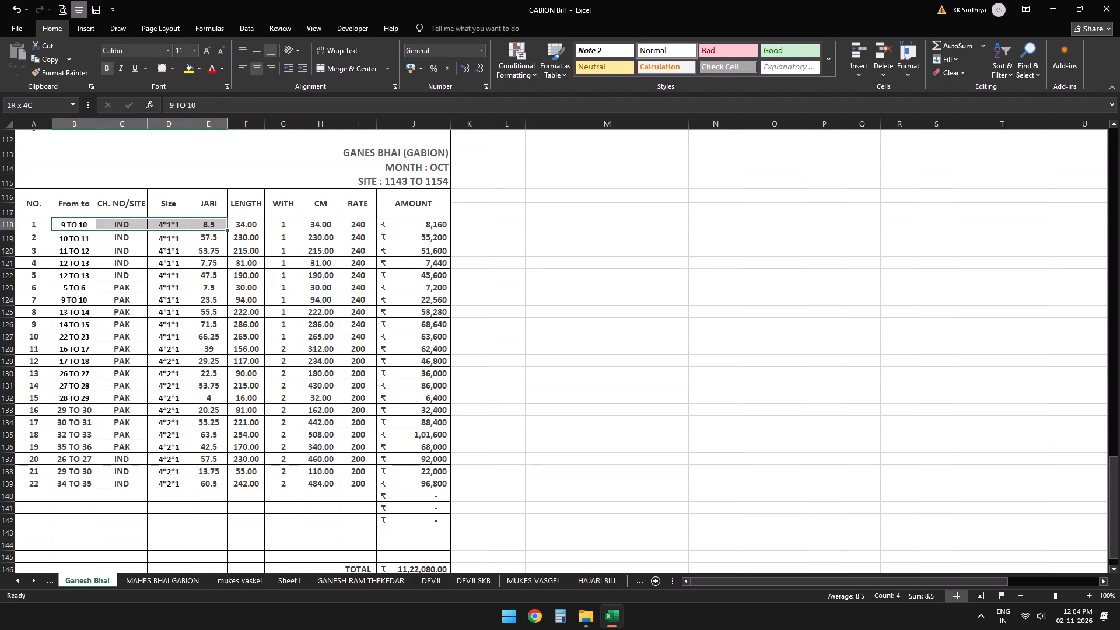
key("shift+Down")
key("shift+Down")
key("shift+Down")
key("shift+Down")
key("shift+Down")
key("shift+Down")
key("shift+Down")
key("shift+Down")
key("shift+Down")
key("shift+Down")
key("shift+Down")
key("shift+Down")
key("shift+Down")
key("shift+Down")
key("shift+Down")
key("shift+Down")
key("shift+Down")
key("shift+Down")
key("shift+Down")
key("shift+Down")
key("shift+Down")
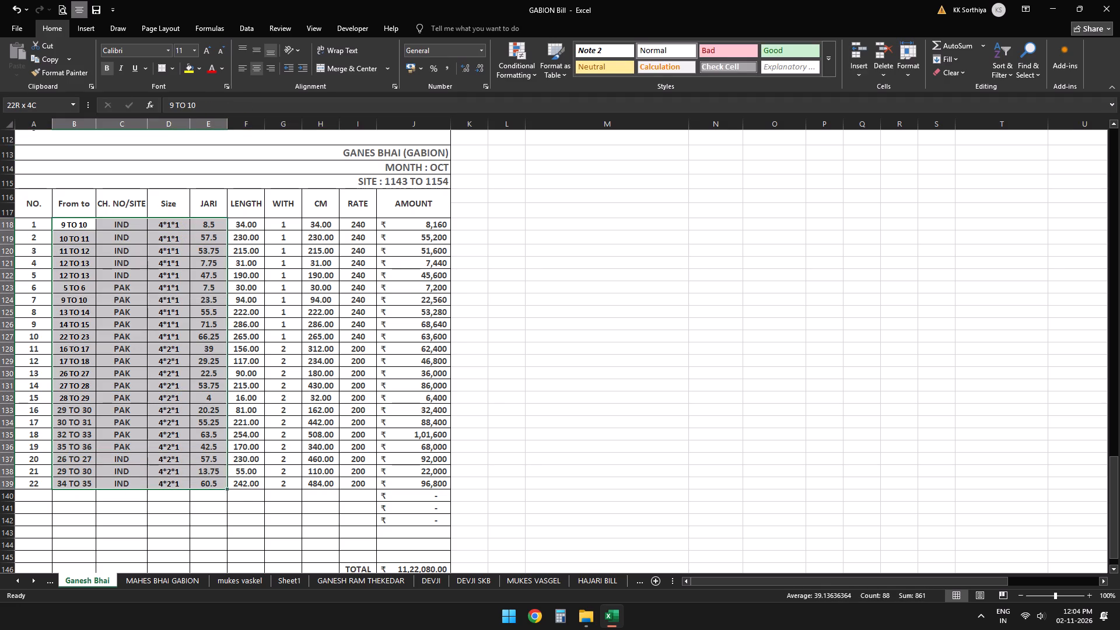
key("shift+Right")
key("Delete")
Clear the WITH column entries in G118:G139 of the October bill, leaving the CM formulas in place.
key("Right")
key("Right")
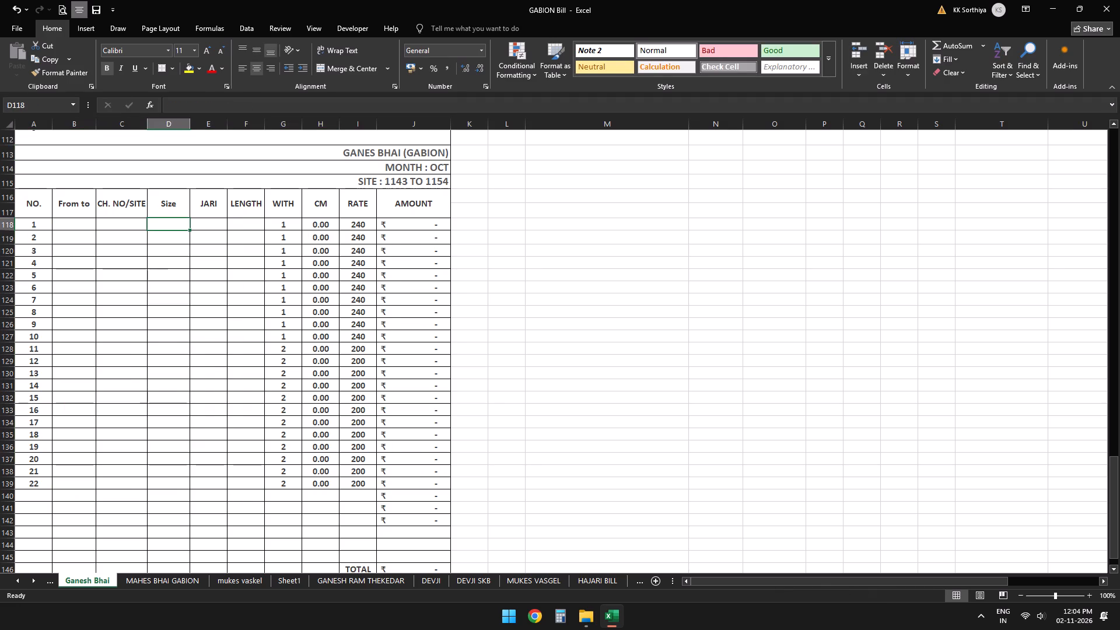
key("Right")
key("Right")
key("Right")
key("shift+Down")
key("shift+Down")
key("shift+Down")
key("shift+Down")
key("shift+Down")
key("shift+Down")
key("shift+Down")
key("shift+Down")
key("shift+Down")
key("shift+Down")
key("shift+Down")
key("shift+Down")
key("shift+Down")
key("shift+Down")
key("shift+Down")
key("shift+Down")
key("shift+Down")
key("shift+Down")
key("shift+Down")
key("shift+Down")
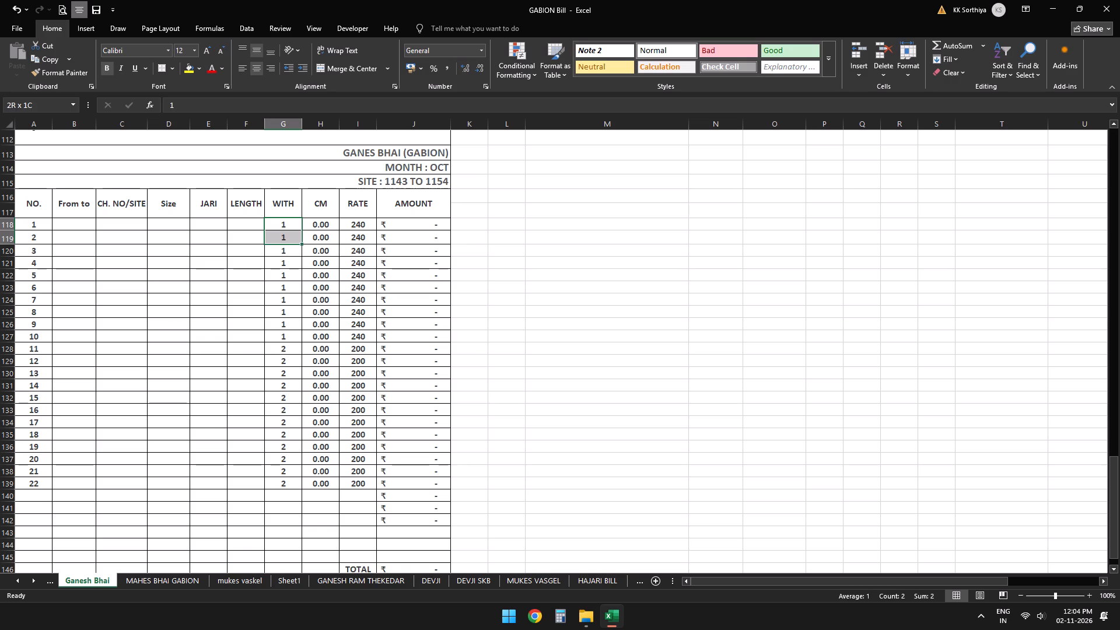
key("shift+Down")
key("Delete")
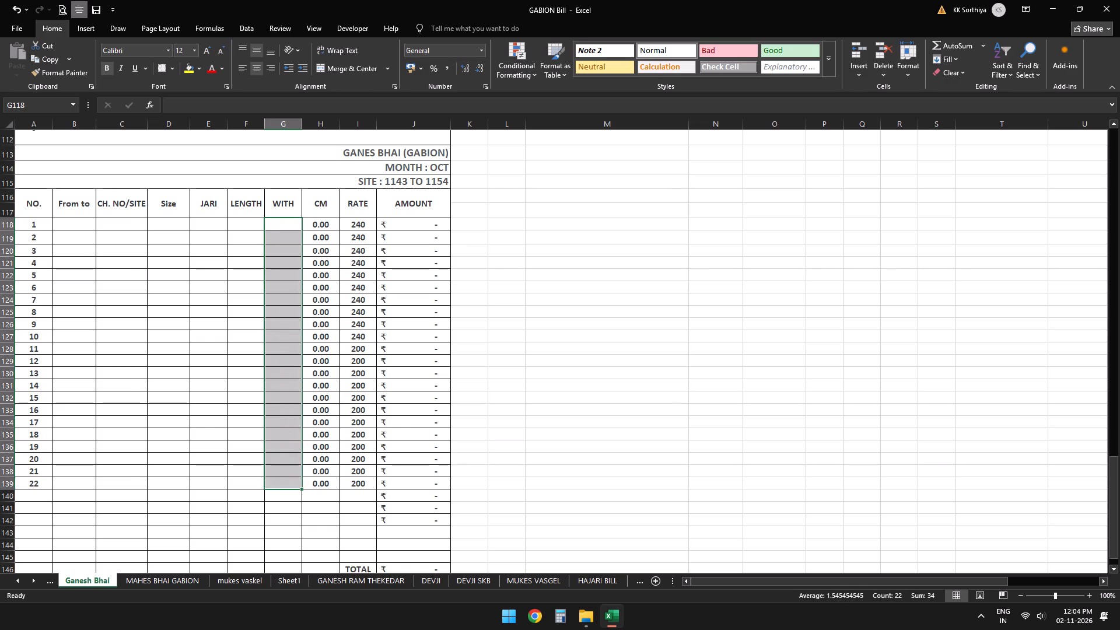
Clear the RATE column entries in I118:I139 of the October bill.
key("Right")
key("Right")
key("shift+Down")
key("shift+Down")
key("shift+Down")
key("shift+Down")
key("shift+Down")
key("shift+Down")
key("shift+Down")
key("shift+Down")
key("shift+Down")
key("shift+Down")
key("shift+Down")
key("shift+Down")
key("shift+Down")
key("shift+Down")
key("shift+Down")
key("shift+Down")
key("shift+Down")
key("shift+Down")
key("shift+Down")
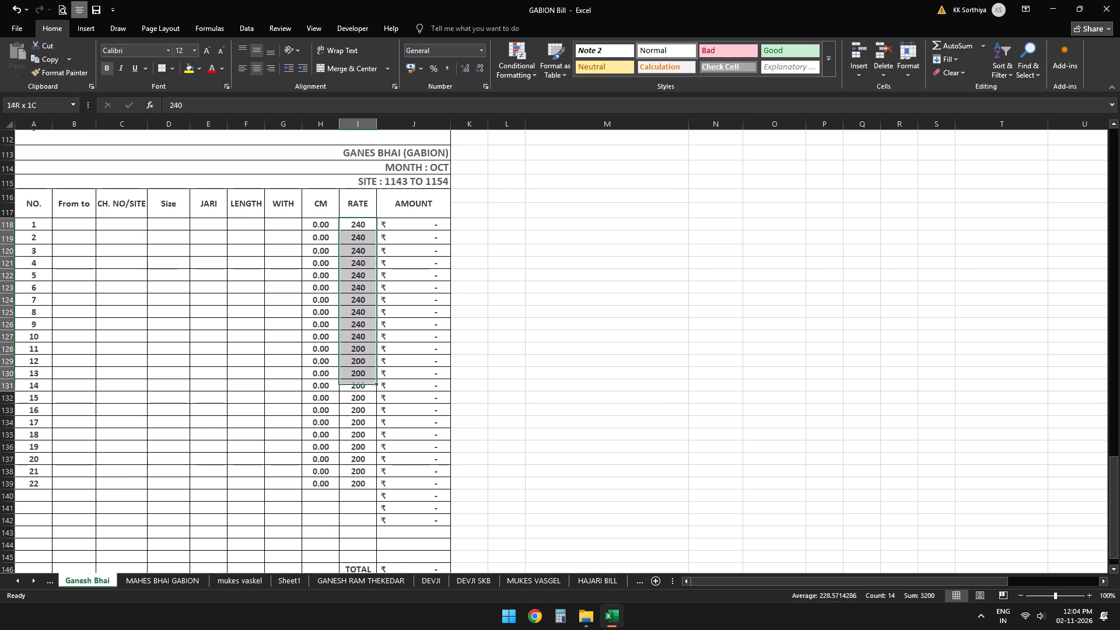
key("shift+Down")
key("shift+Down")
key("Delete")
Save the workbook and select cell B118, the first From to entry of the October bill.
key("Down")
key("Left")
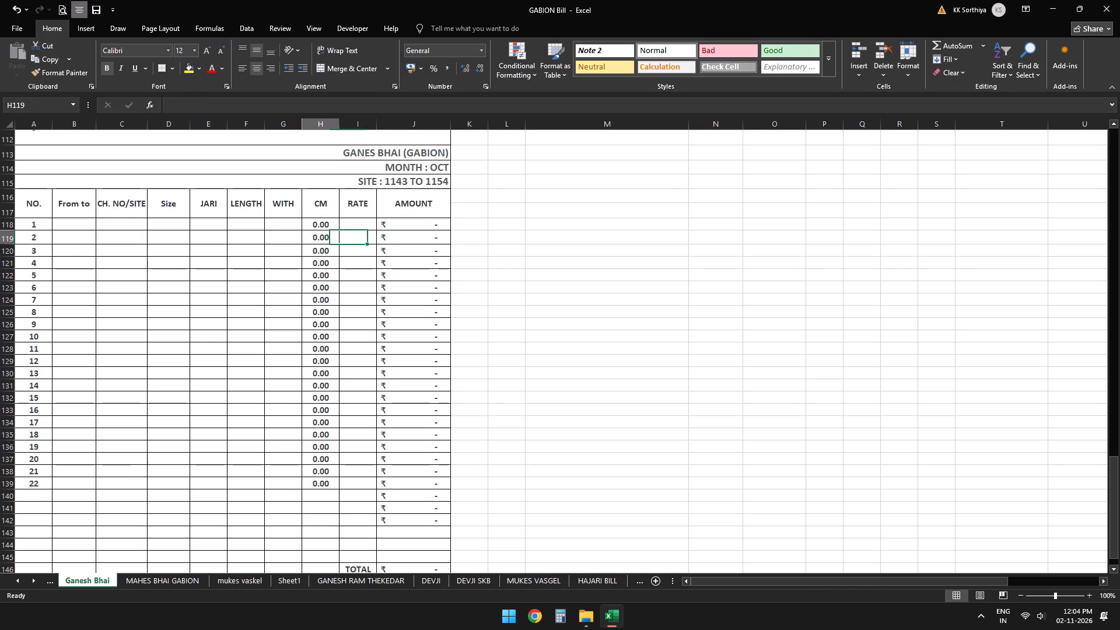
key("ctrl+s")
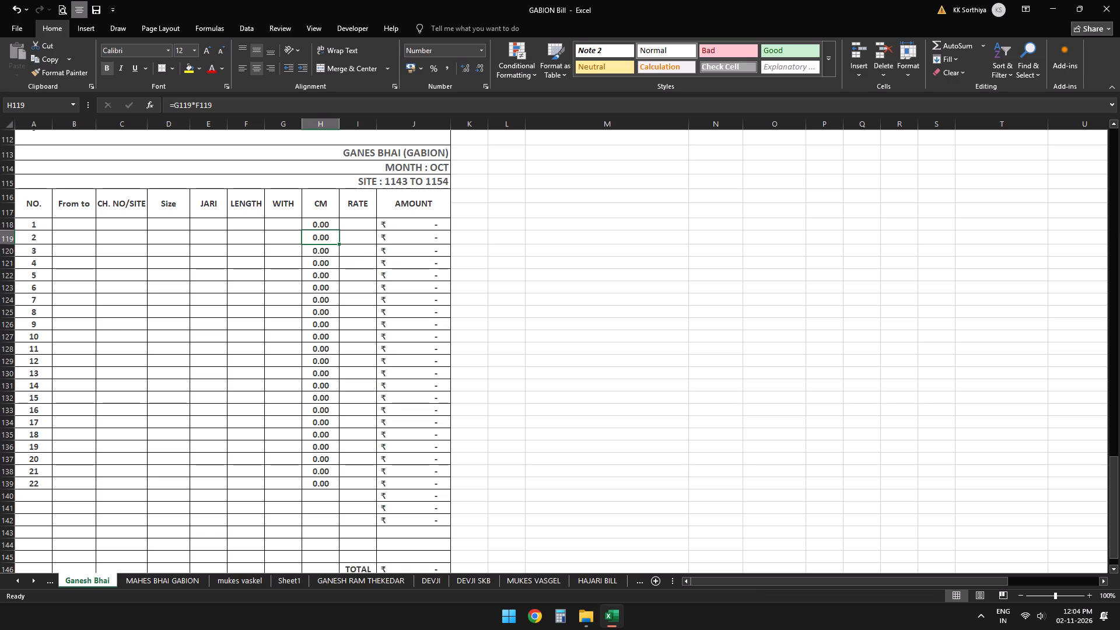
left_click(71, 222)
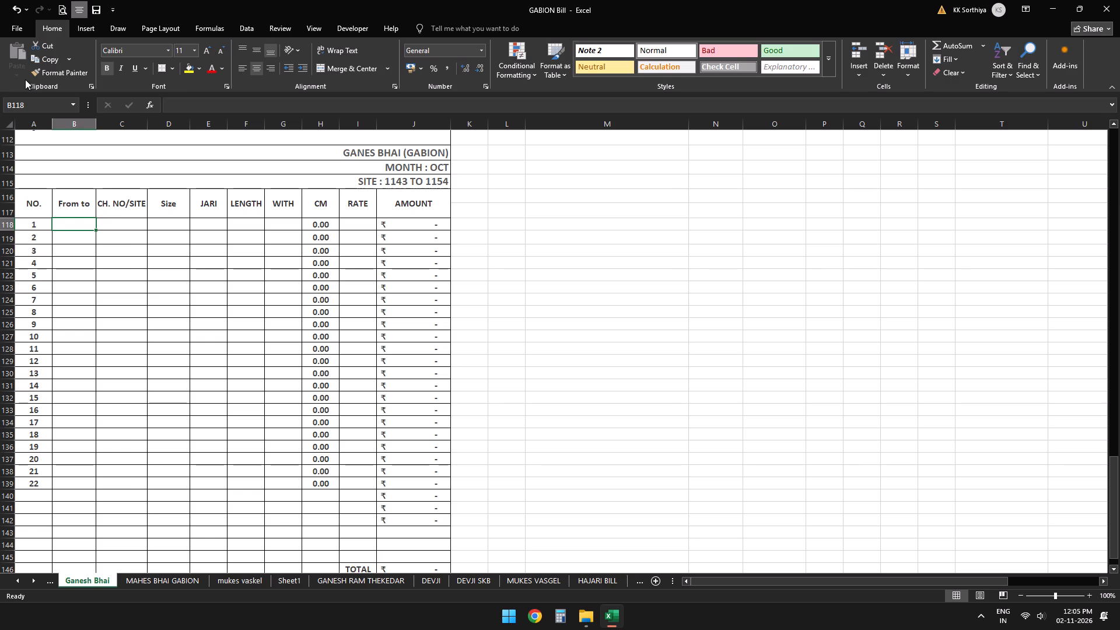
Enter the From to ranges 28 TO 29, 29 TO 30, 30 TO 31 and 31 TO 32 in B118:B121 of the October bill.
type("28 TO 29")
key("Return")
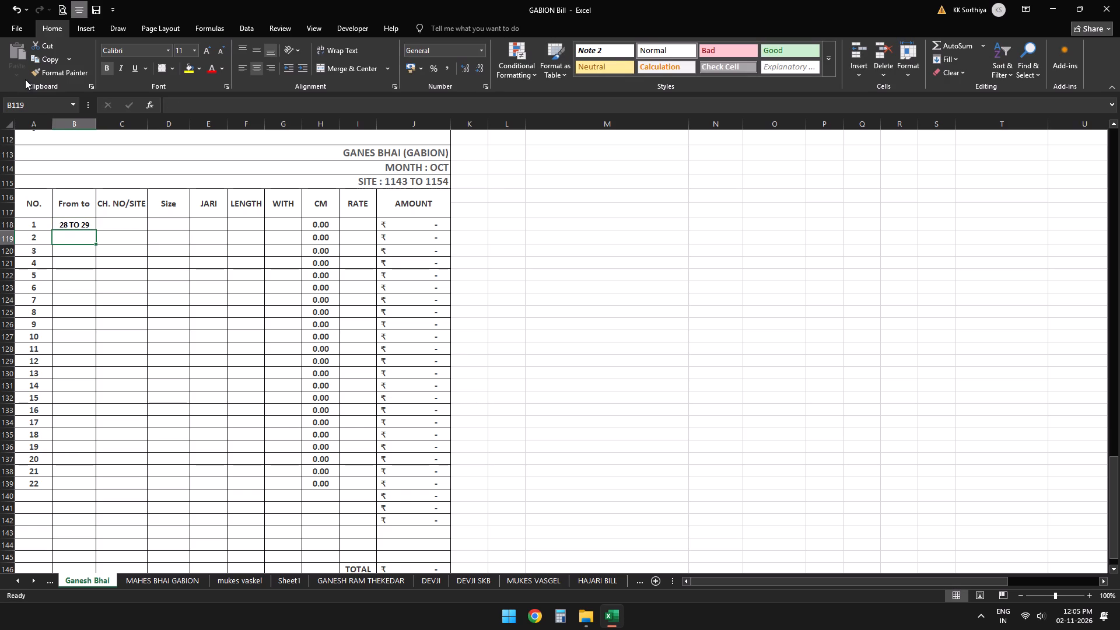
type("29 TO 30")
key("Return")
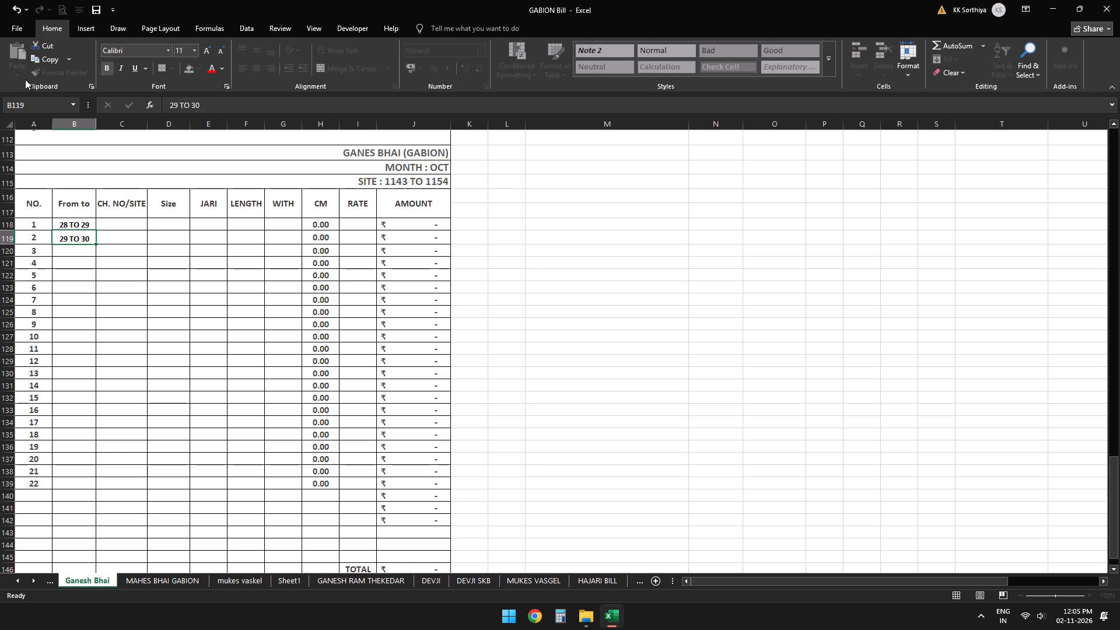
type("30 TO 31")
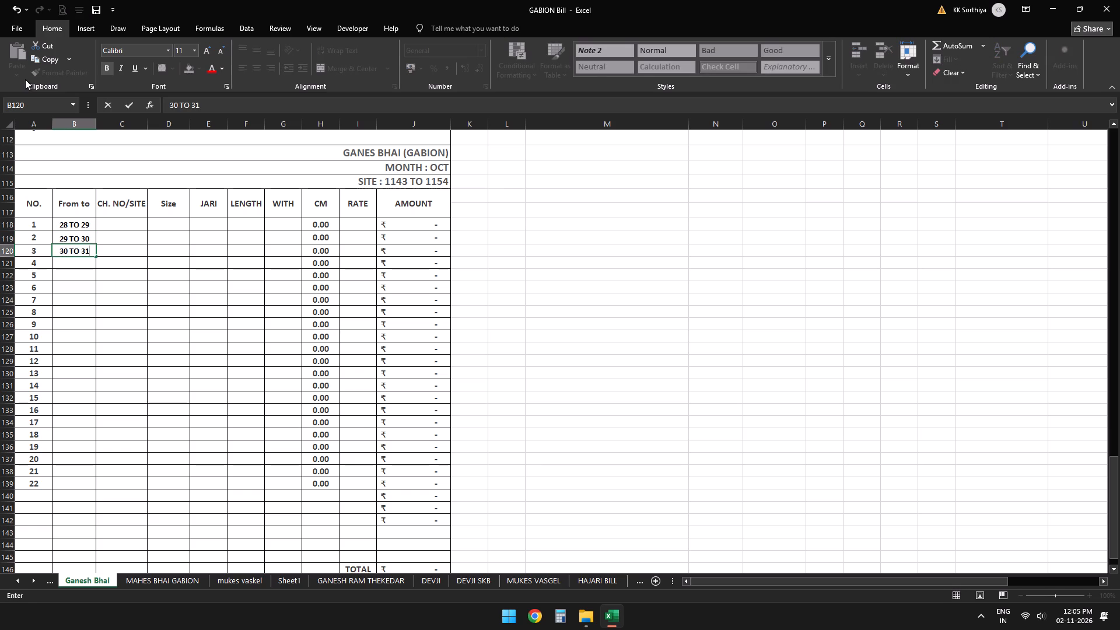
key("Return")
type("31 TO 32")
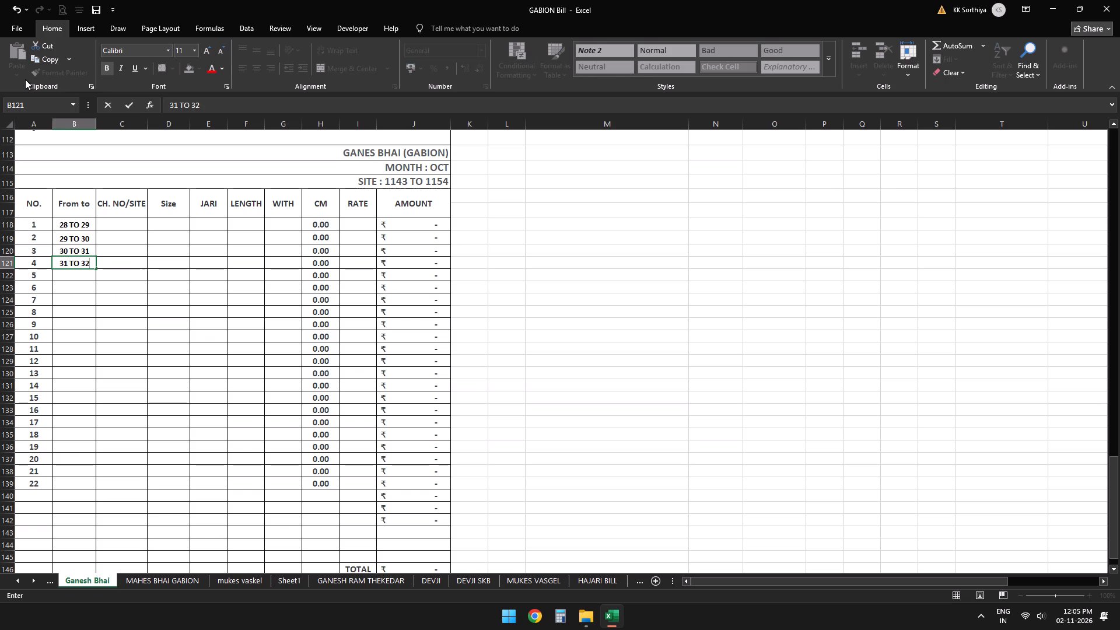
key("Right")
Enter IND as the CH. NO/SITE for rows 1 to 4 of the October bill, C118:C121.
key("Up")
key("Up")
key("Up")
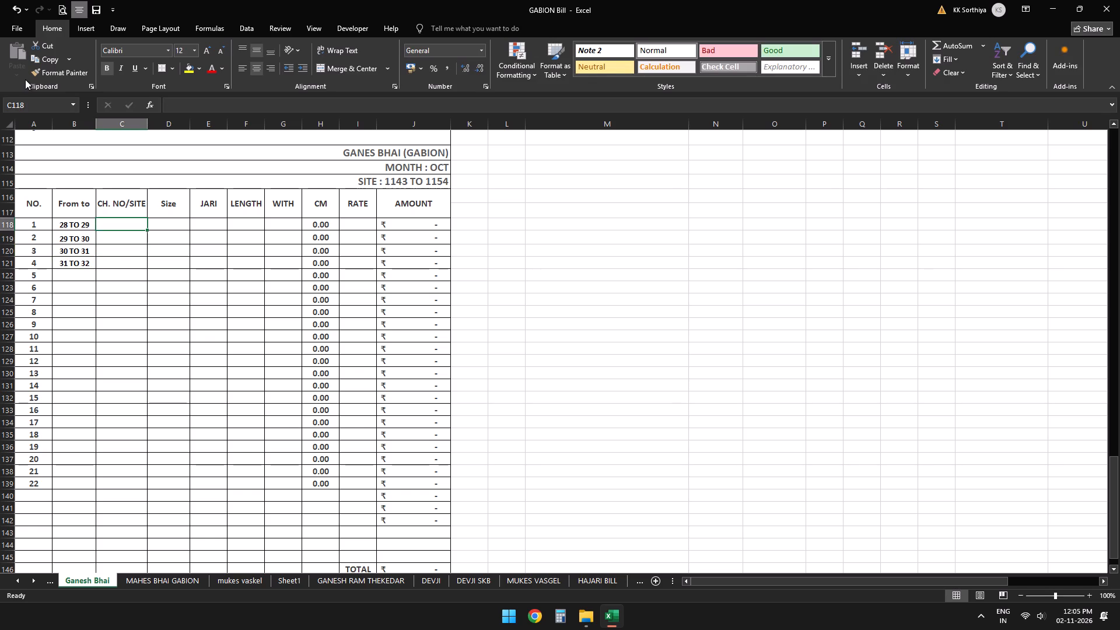
key("i")
type("ND")
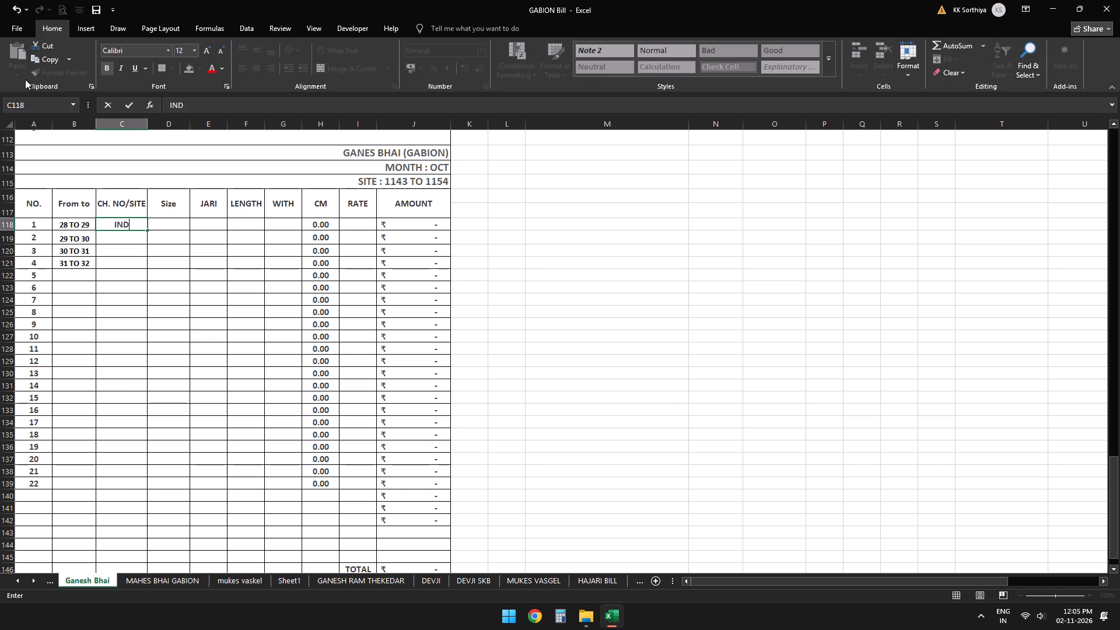
key("Down")
key("i")
key("Down")
key("i")
key("Down")
key("i")
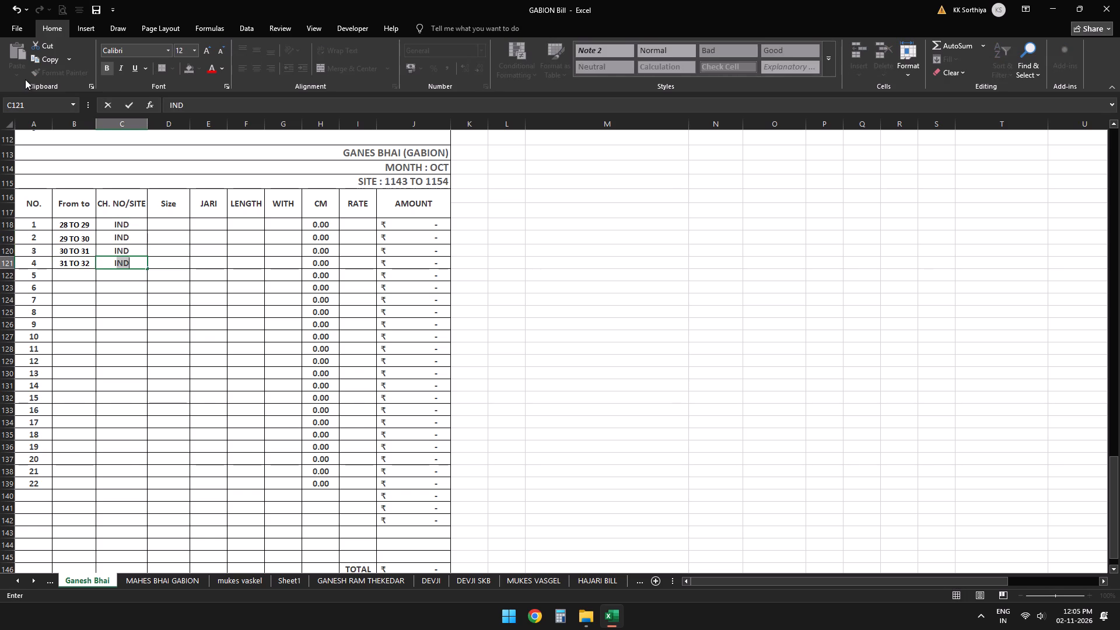
key("Right")
Enter the Size 4*2*1 for rows 1 to 4 of the October bill, D118:D121.
key("Up")
key("Up")
key("Up")
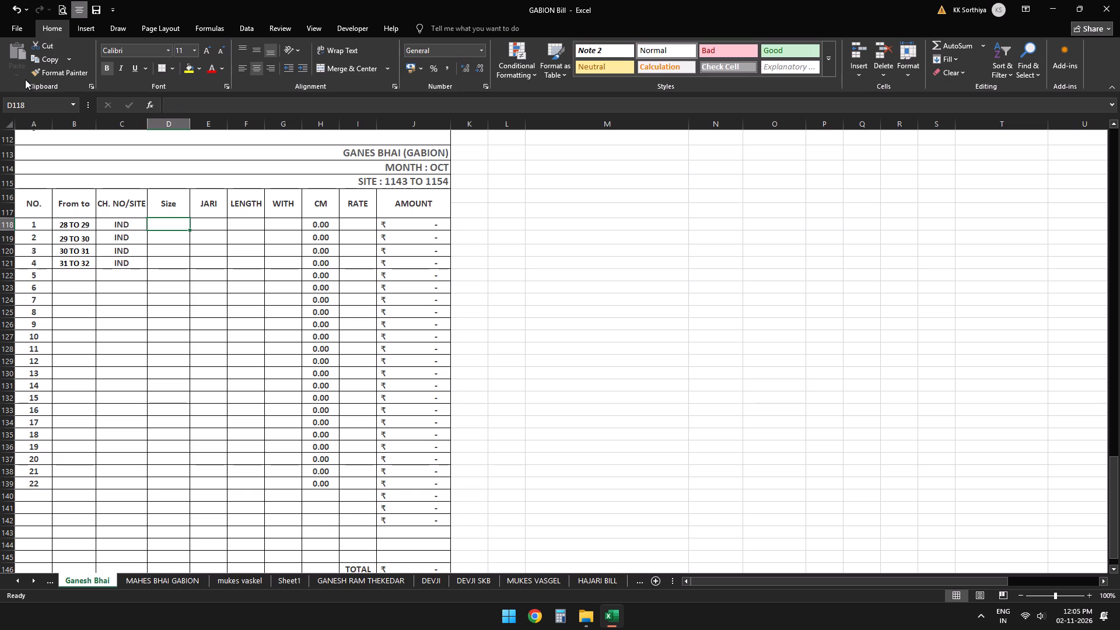
type("4*2*1")
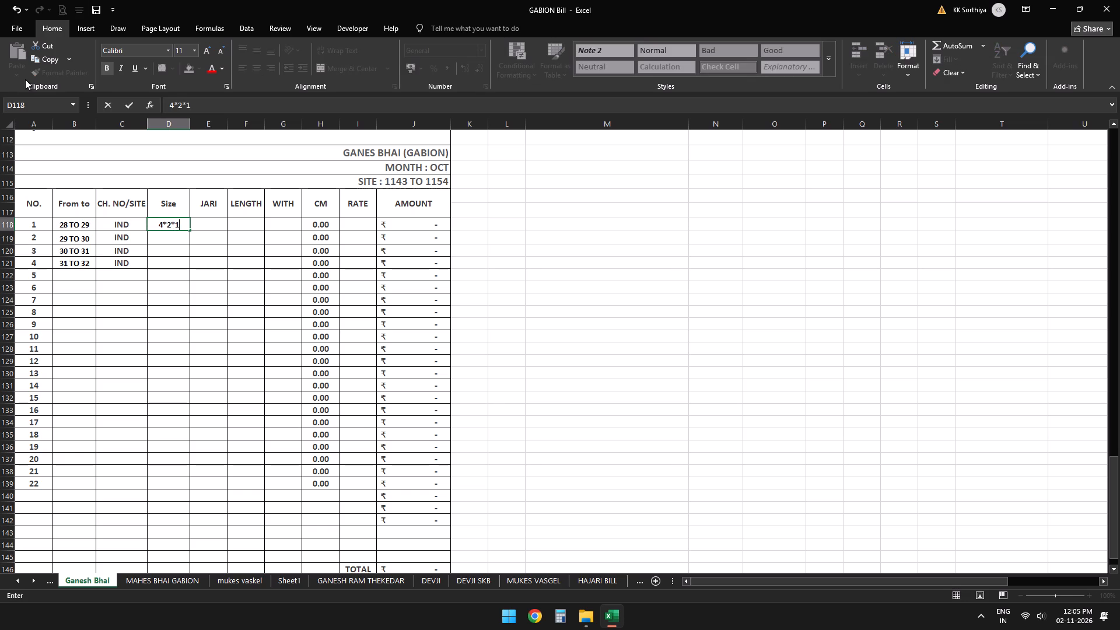
key("Down")
type("4*2*1")
key("Down")
type("4*2*1")
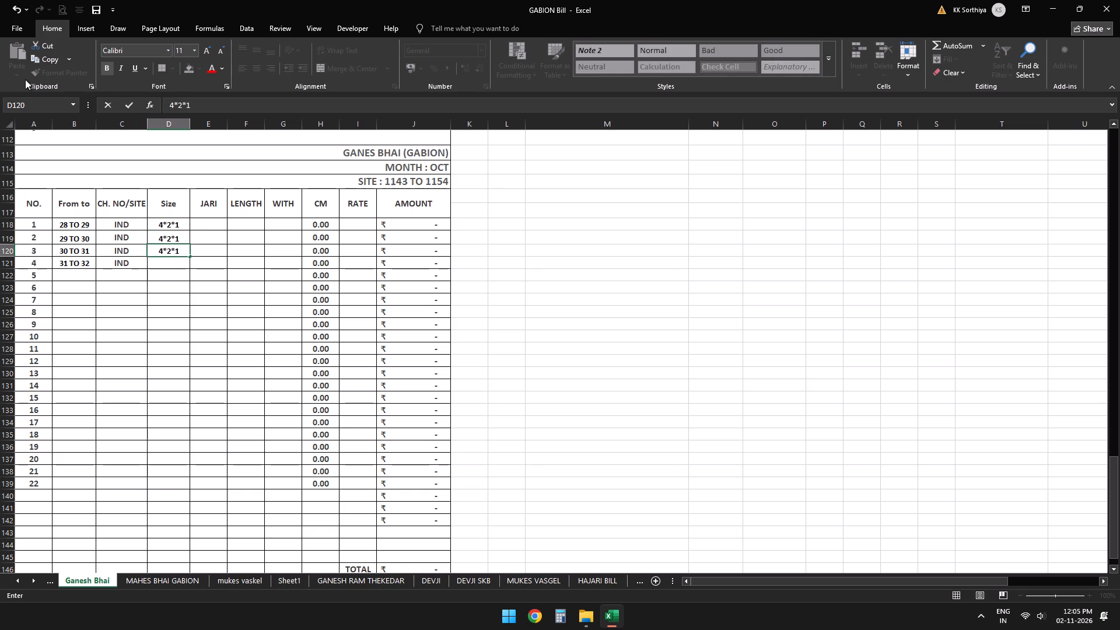
key("Down")
type("4*2*1")
key("Right")
Leave JARI blank and enter the LENGTH values 219, 64, 226 and 137 in F118:F121 of the October bill.
key("Up")
key("Up")
key("Up")
key("Up")
key("Down")
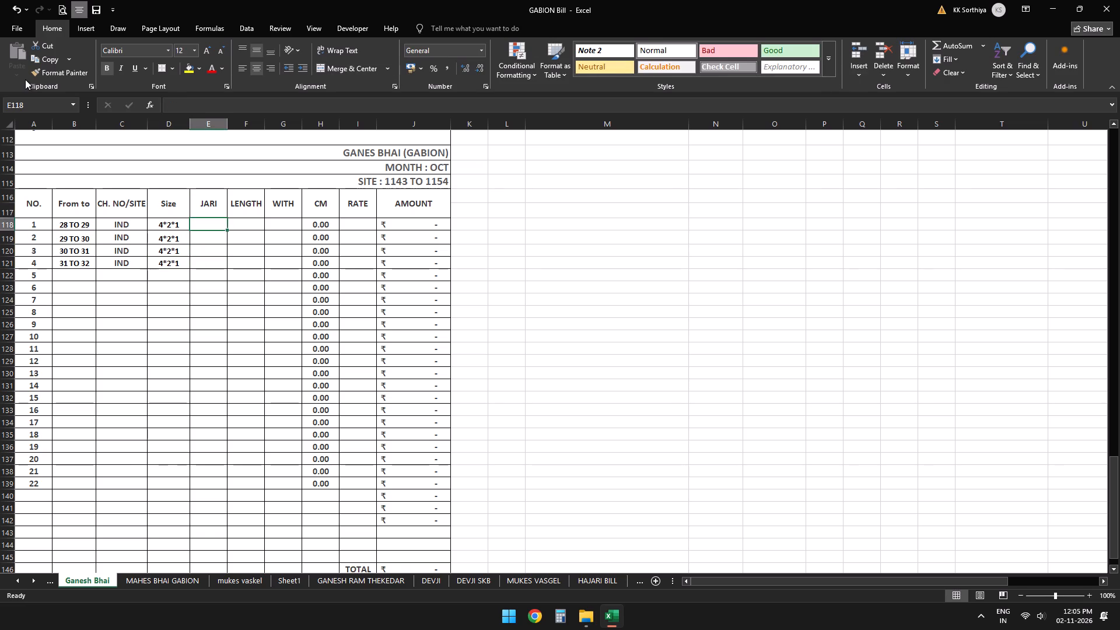
key("Right")
type("219")
key("Down")
type("64")
key("Down")
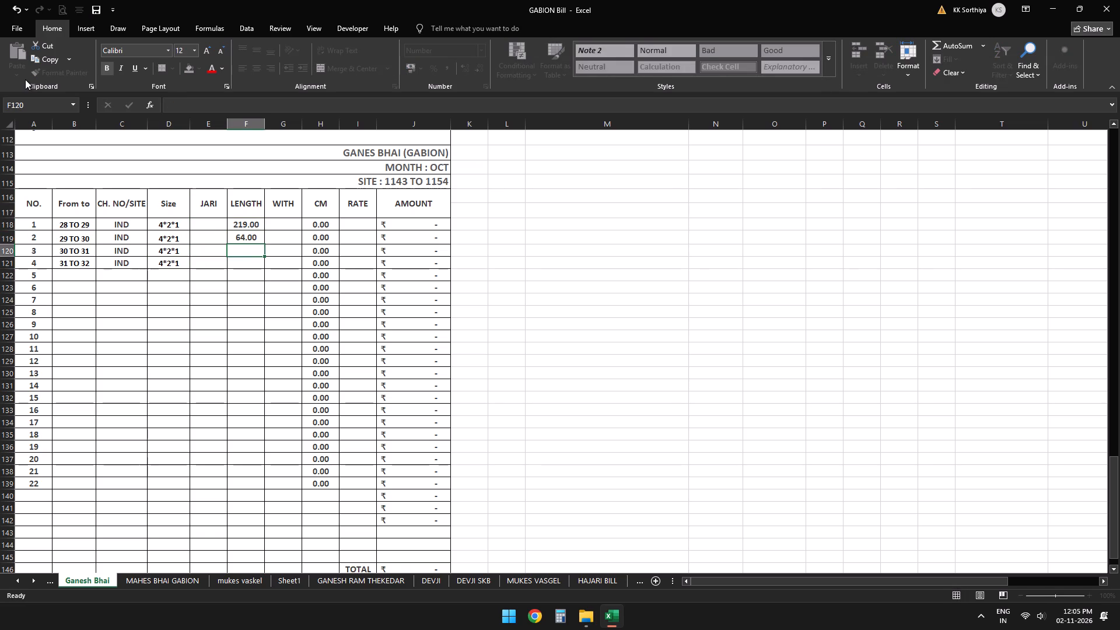
type("226")
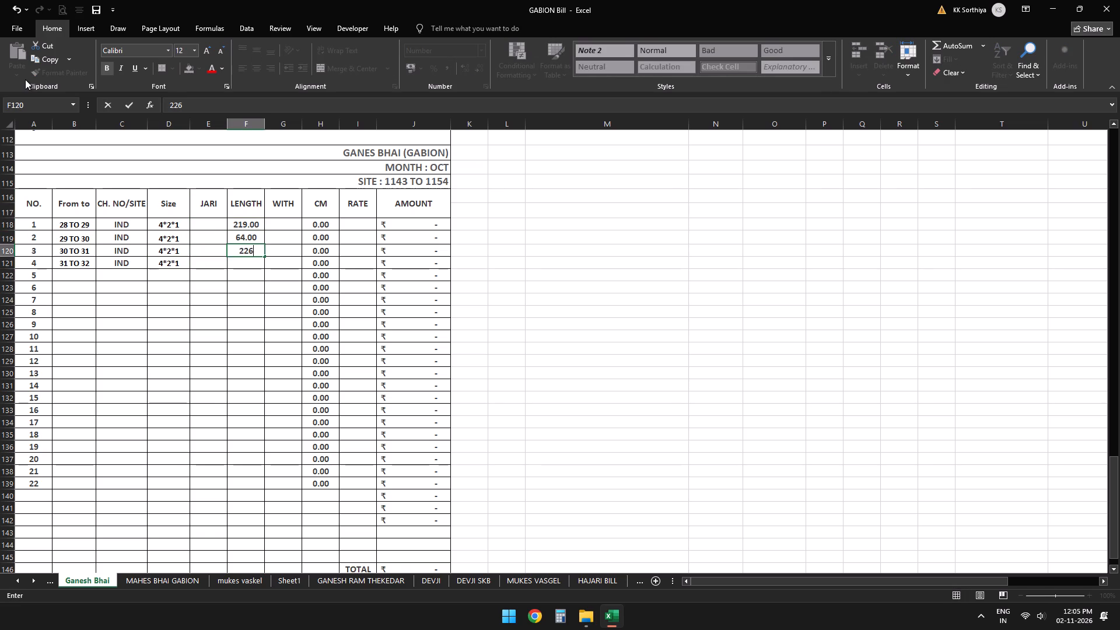
key("Down")
type("137")
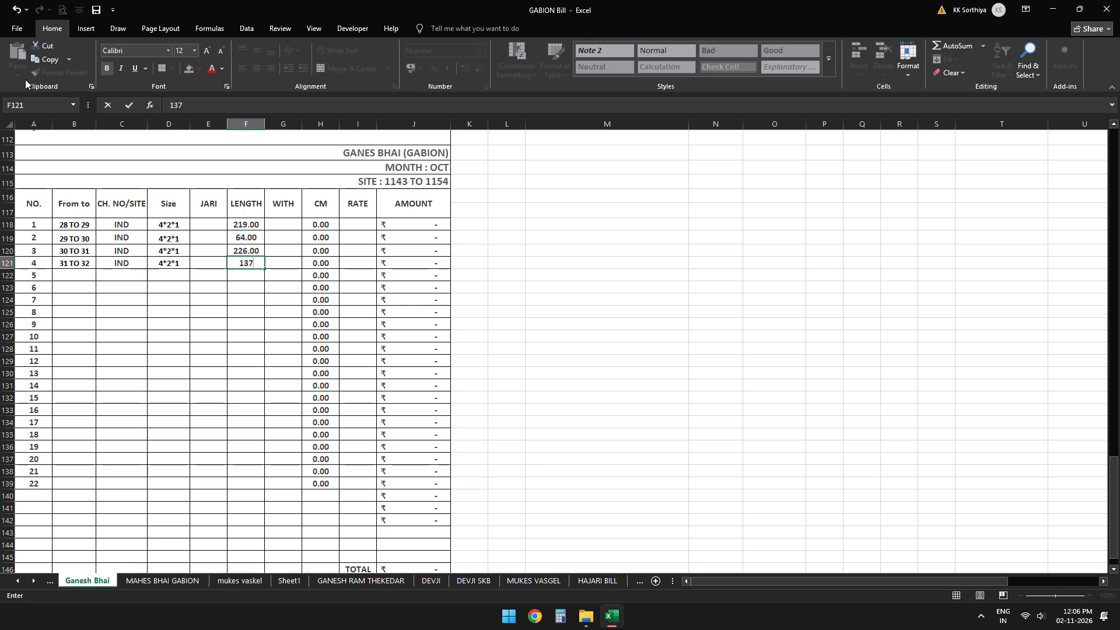
key("Left")
Enter 2 in the WITH column for rows 1 to 4 of the October bill, G118:G121.
key("Right")
key("Right")
key("Up")
key("Up")
key("Up")
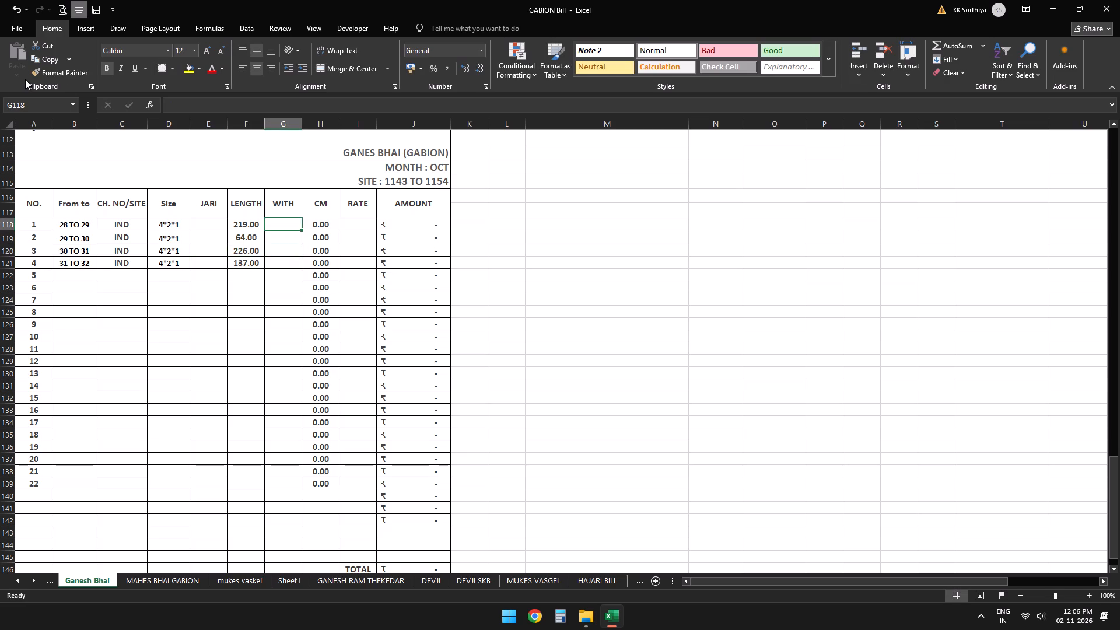
key("2")
key("Down")
key("2")
key("Down")
key("2")
key("Down")
key("2")
key("Left")
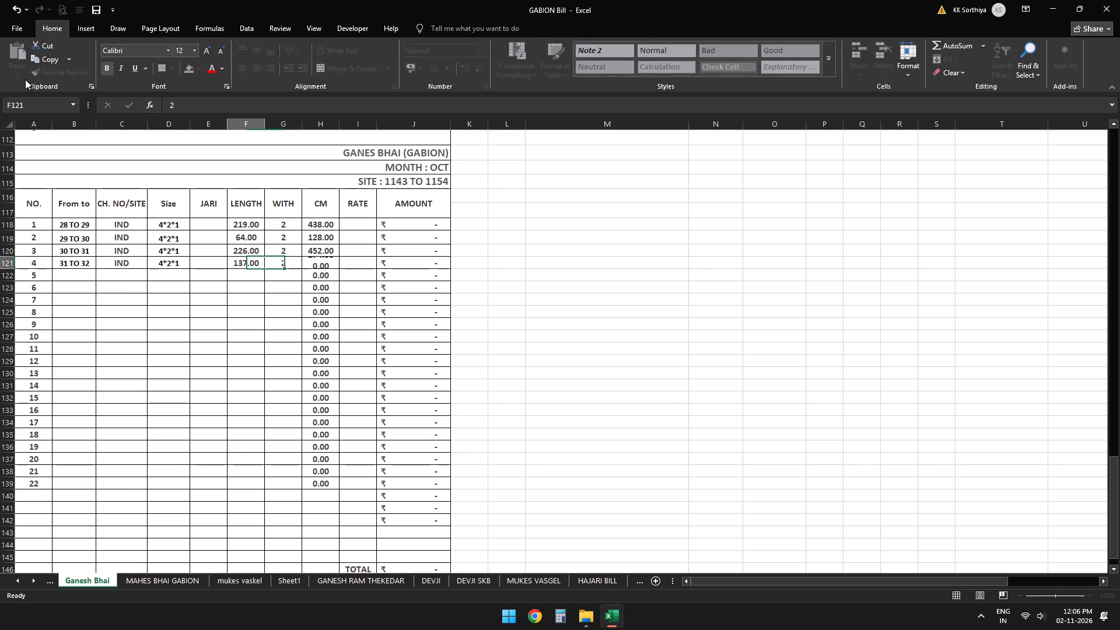
key("Right")
key("Right")
key("Right")
key("Up")
key("Up")
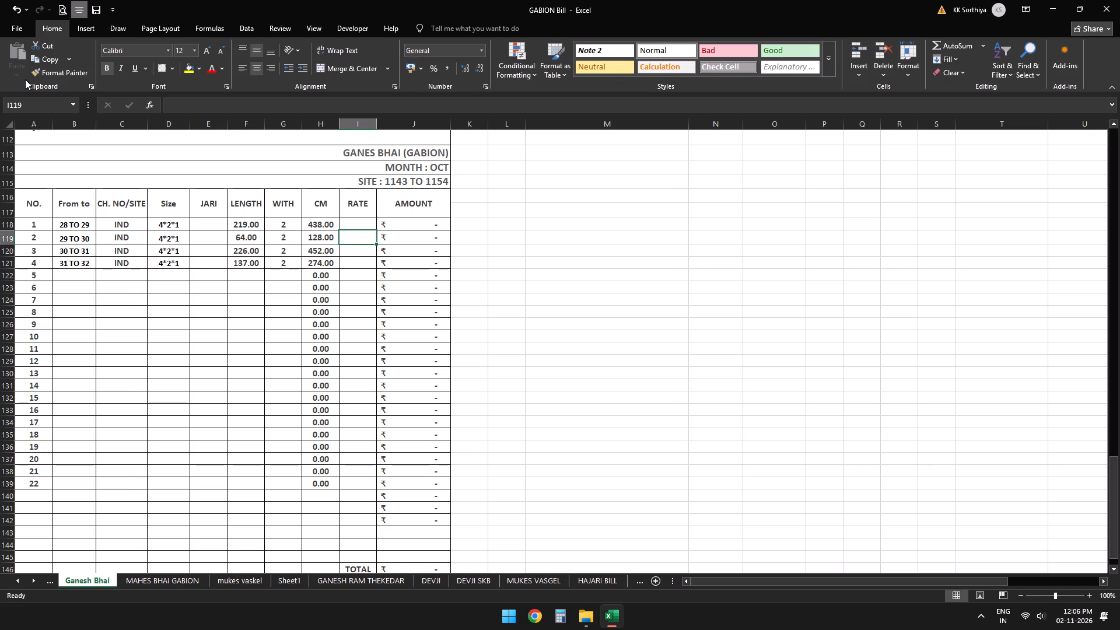
key("Up")
scroll(330, 310, "up", 5)
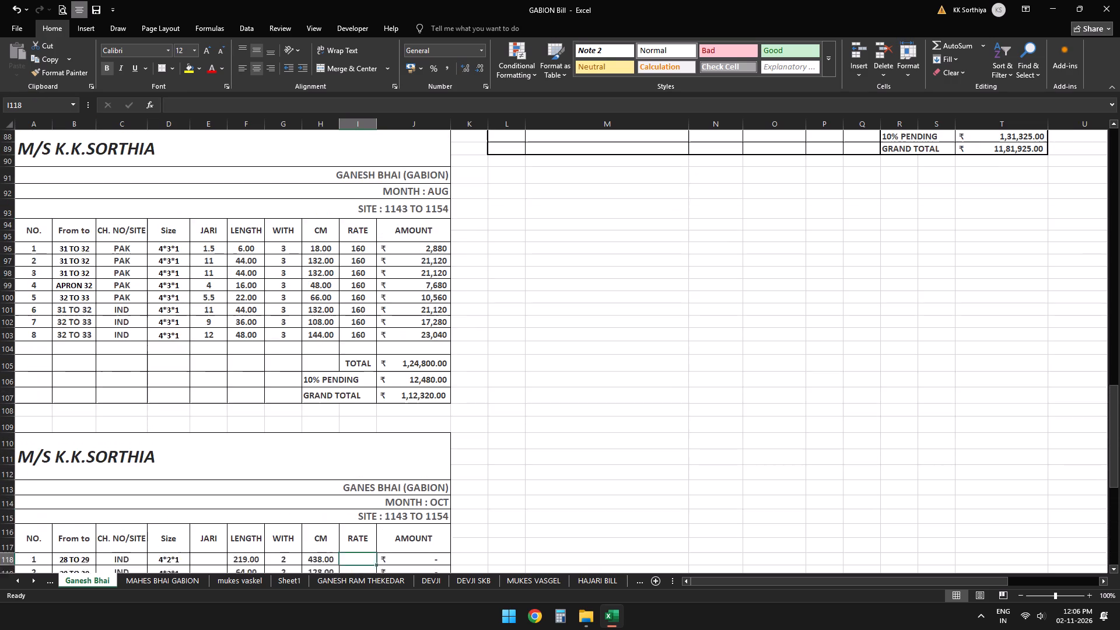
scroll(334, 310, "up", 1)
scroll(334, 310, "down", 1)
scroll(334, 310, "up", 3)
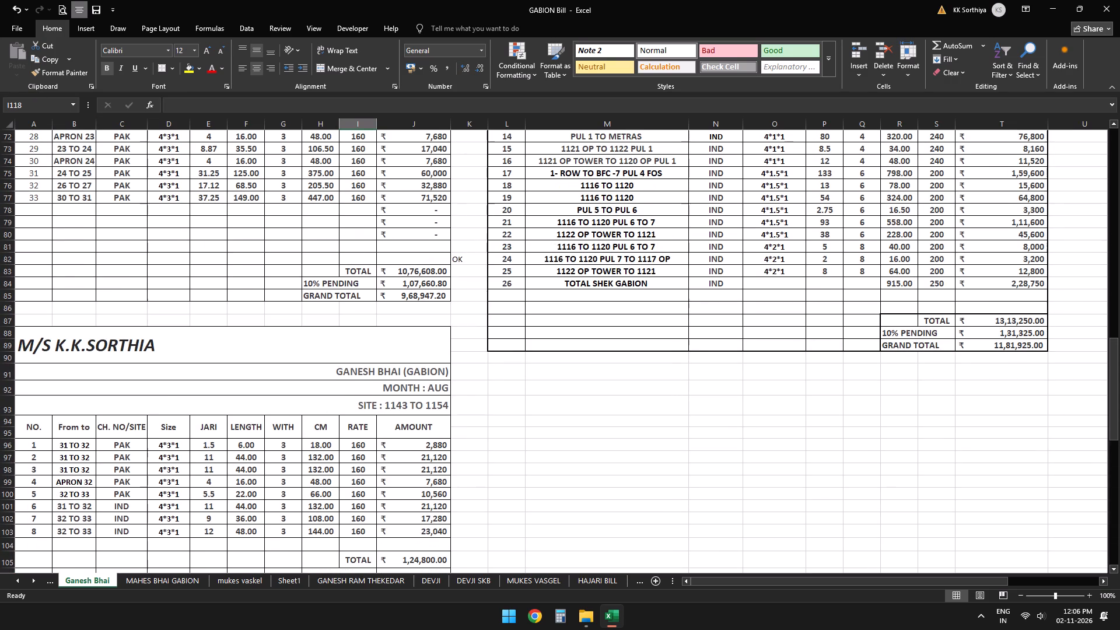
scroll(334, 310, "up", 2)
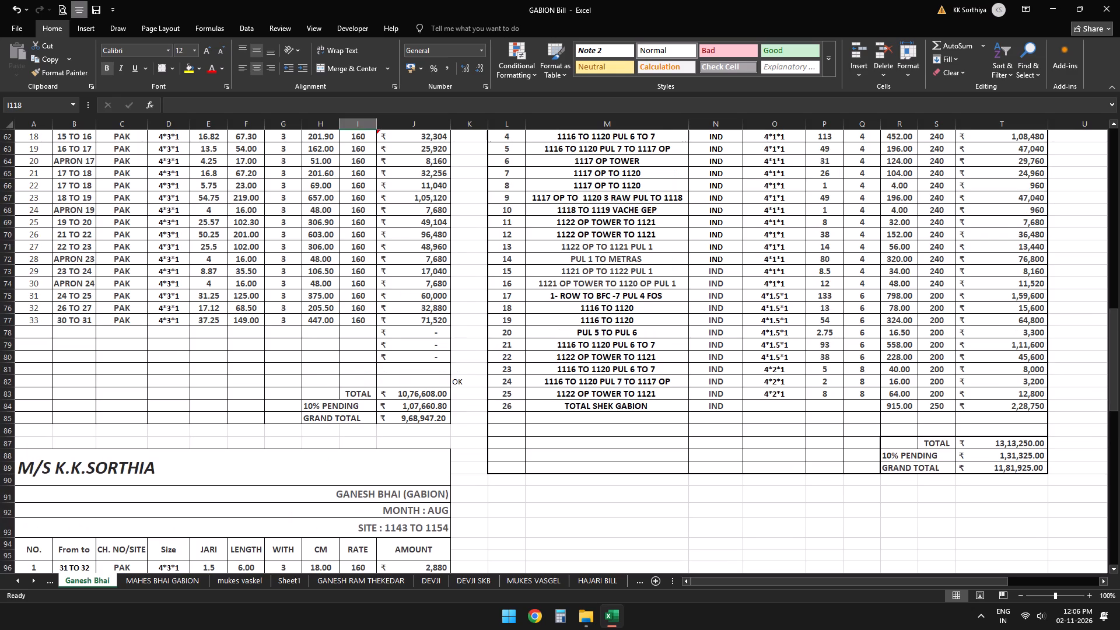
scroll(334, 310, "up", 5)
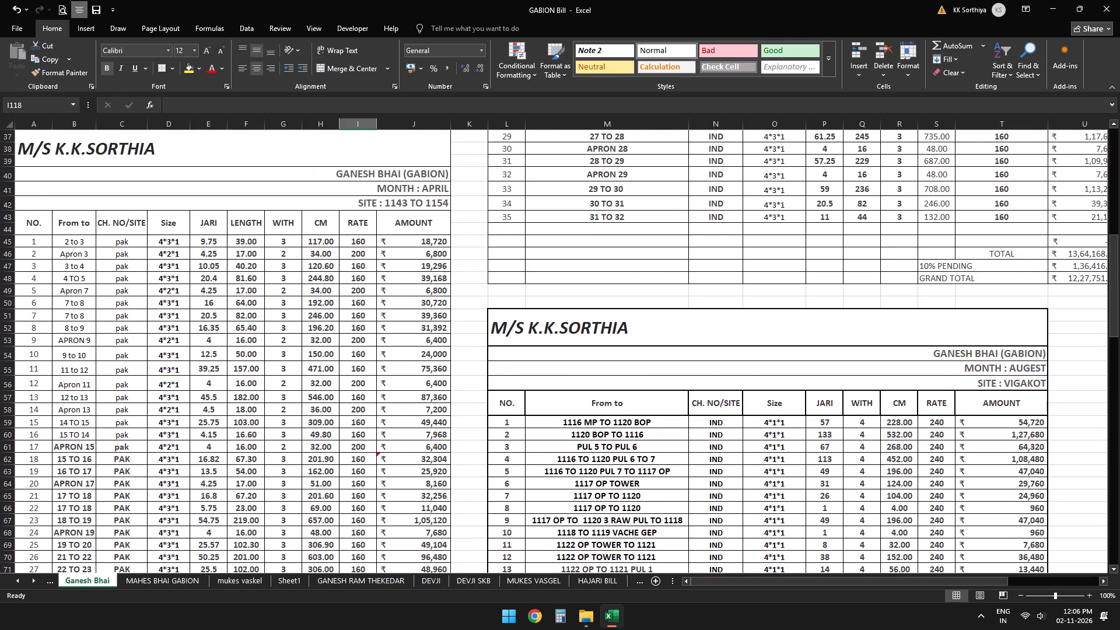
scroll(334, 310, "down", 5)
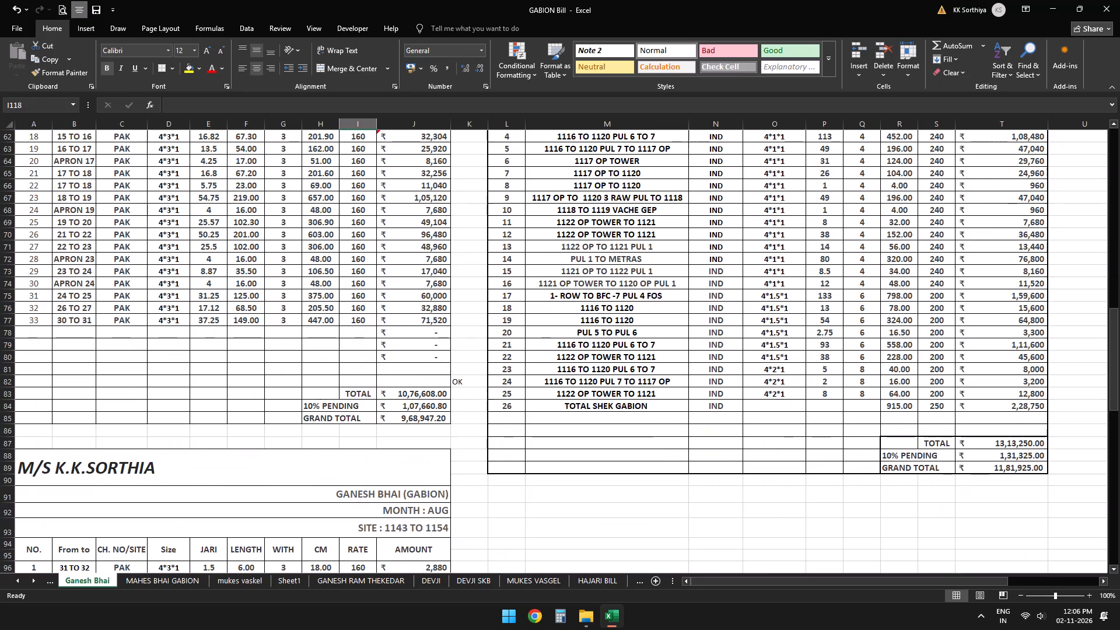
left_click(234, 575)
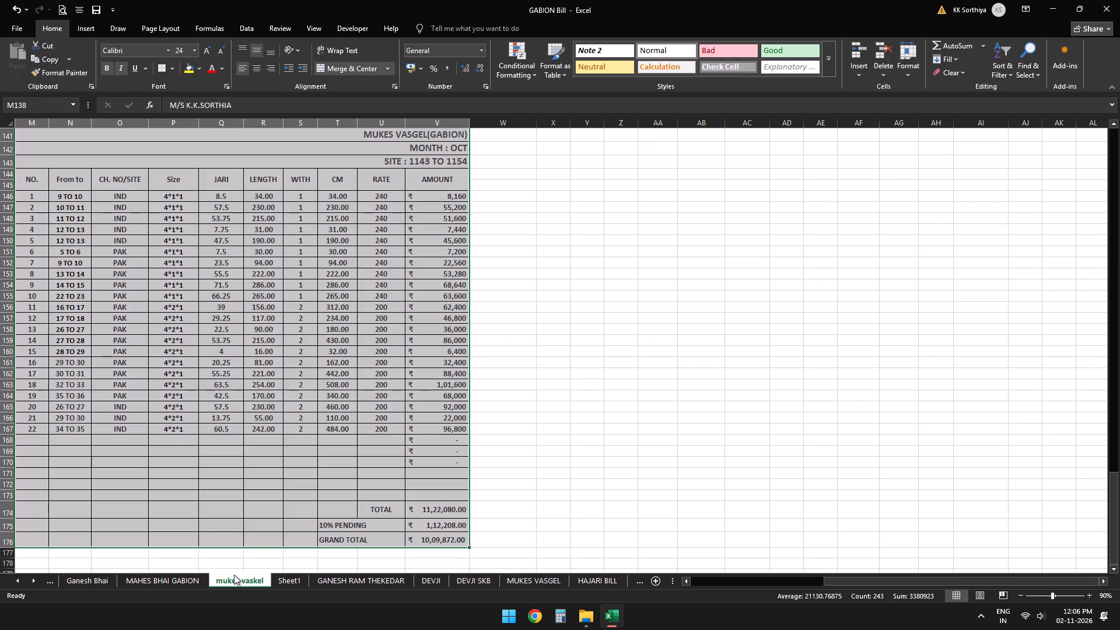
left_click(185, 467)
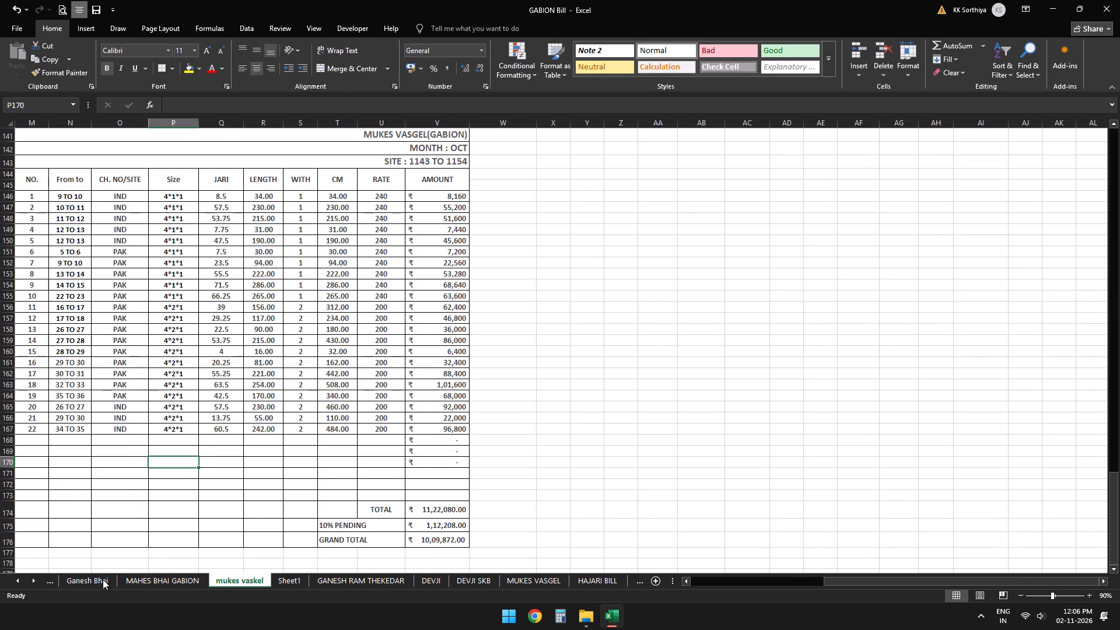
left_click(103, 579)
scroll(426, 399, "down", 9)
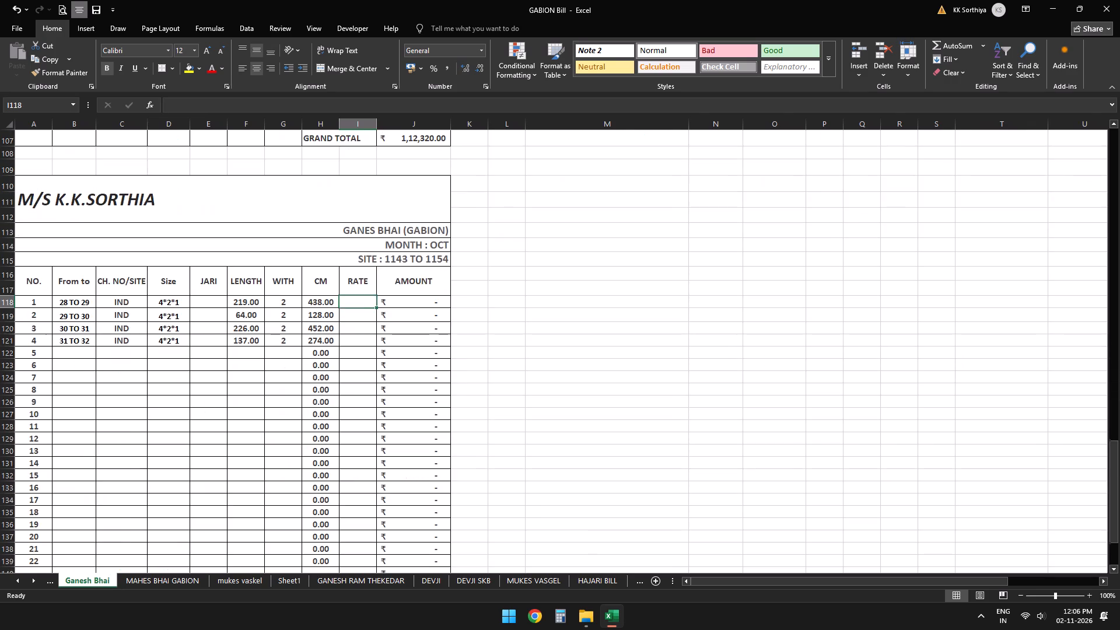
scroll(426, 399, "up", 1)
scroll(353, 417, "down", 1)
scroll(353, 417, "up", 1)
scroll(353, 417, "down", 1)
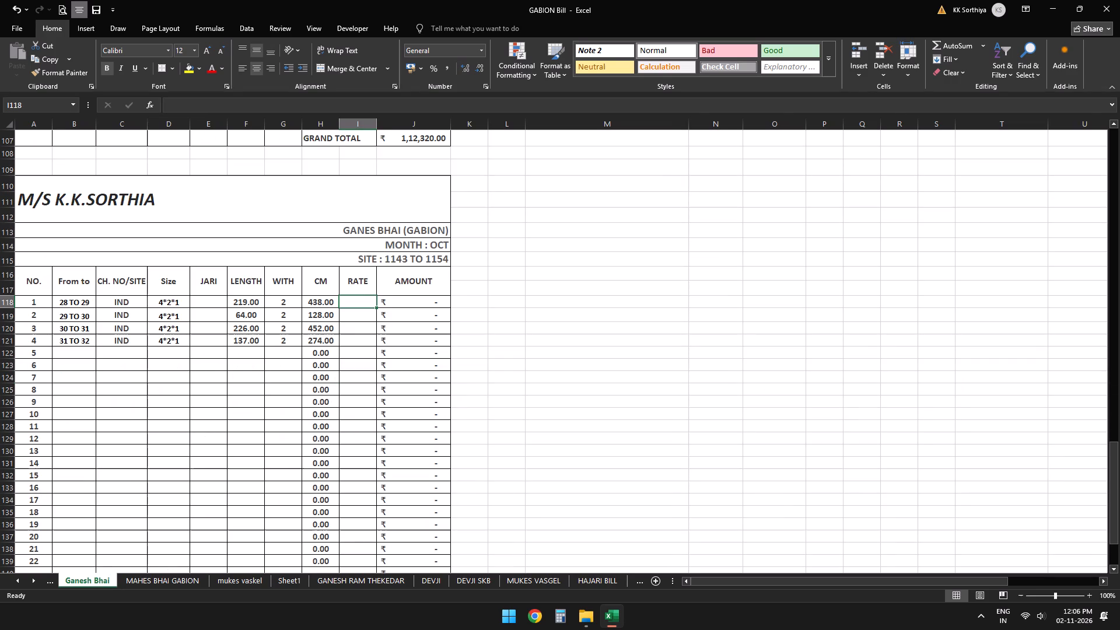
Enter a RATE of 200 for rows 1 to 4 of the October bill, I118:I121, and save the workbook.
type("200")
key("Down")
type("200")
key("Down")
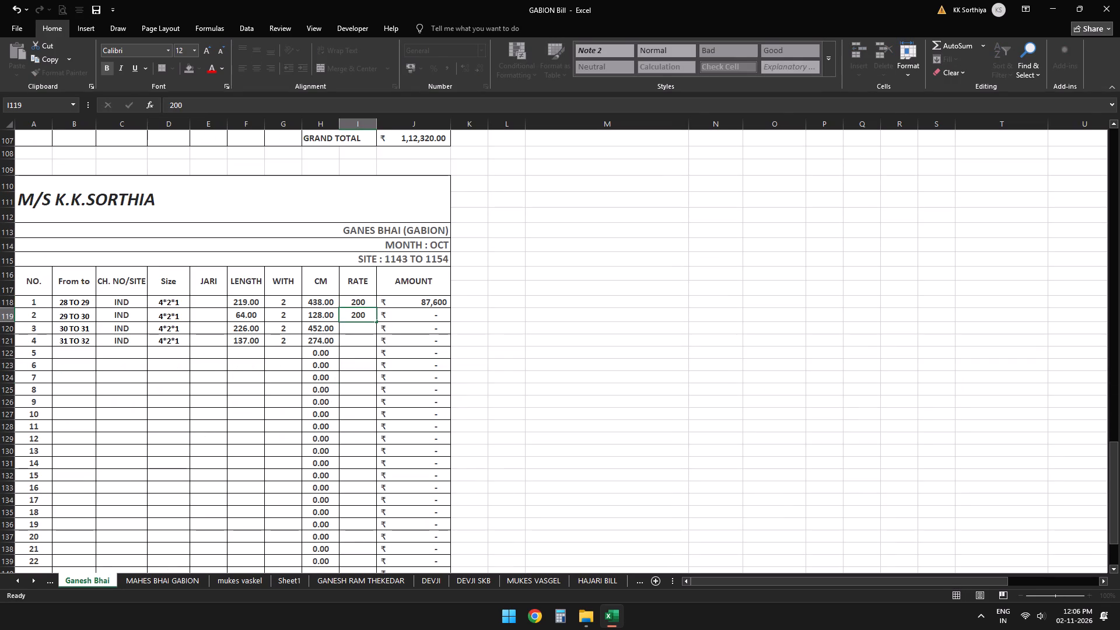
type("200")
key("Down")
type("200")
key("Down")
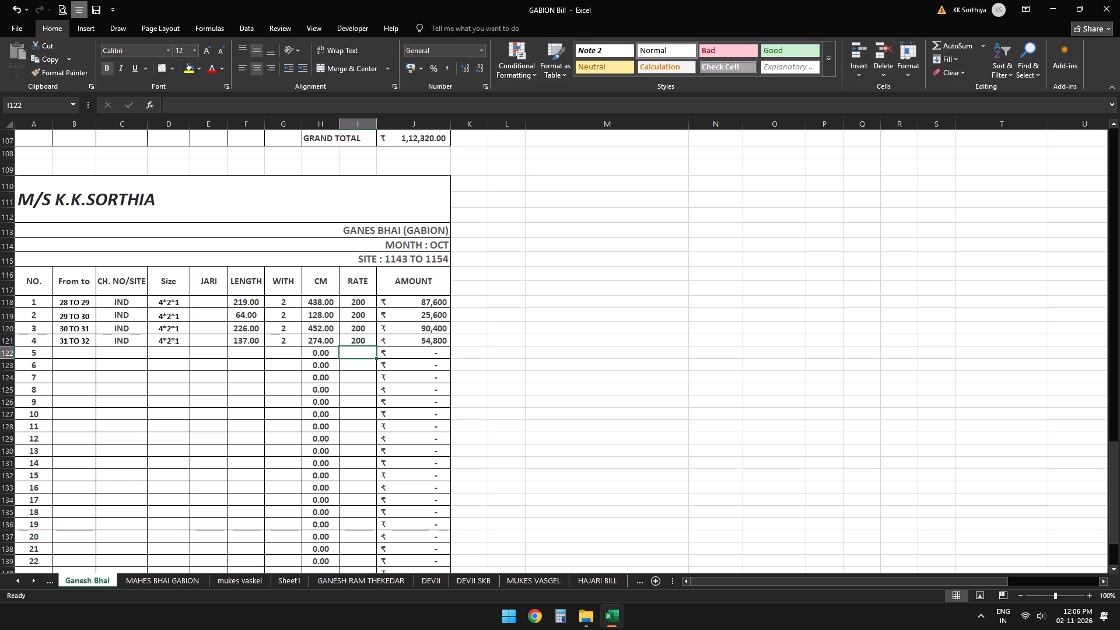
key("ctrl+s")
Go back to the first blank JARI cell of the October bill, E118.
scroll(417, 429, "down", 1)
key("Left")
key("Left")
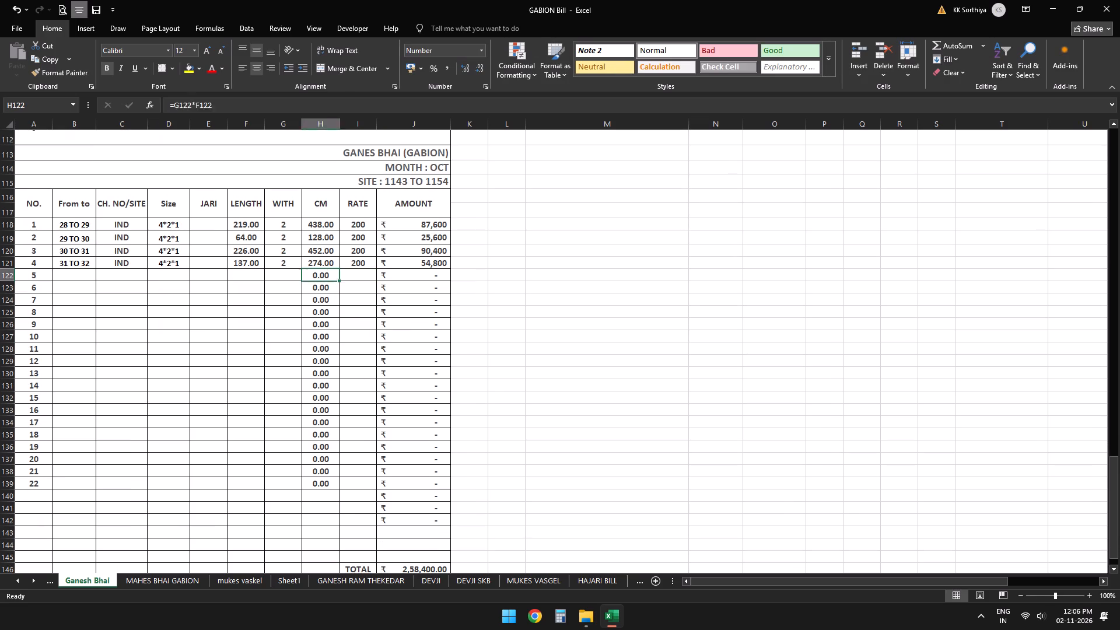
key("Left")
key("Up")
key("Left")
key("Up")
key("Up")
key("Up")
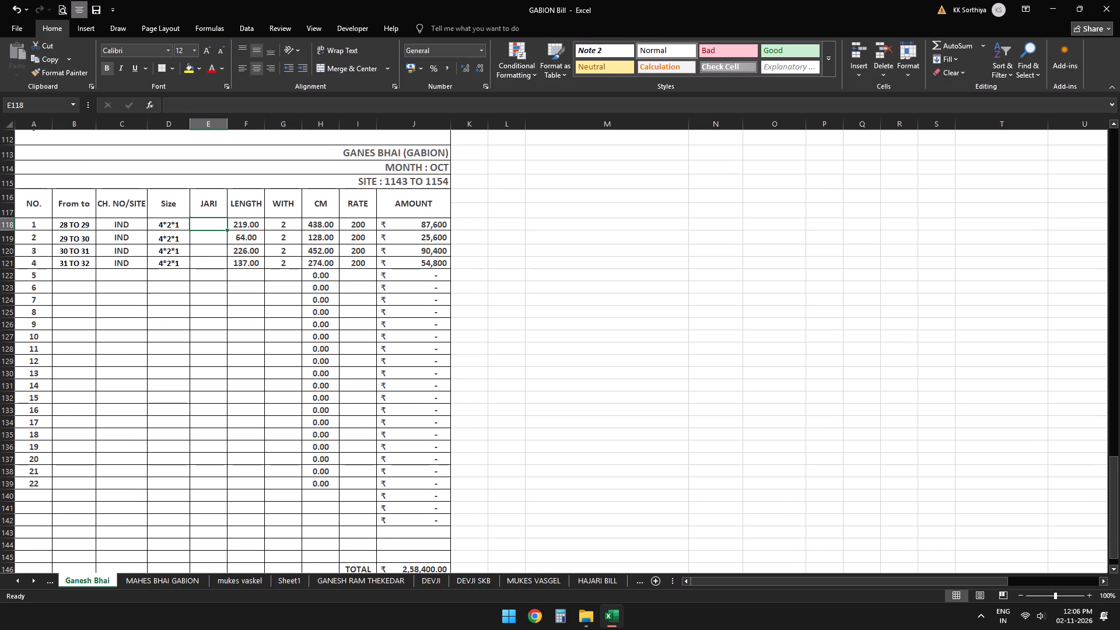
key("Down")
key("Up")
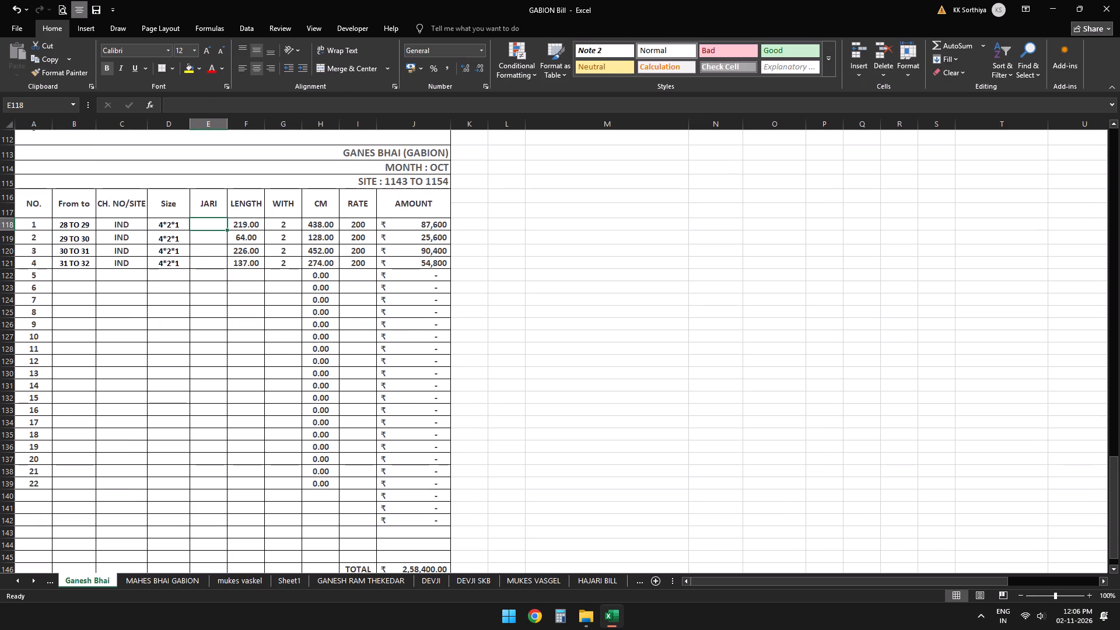